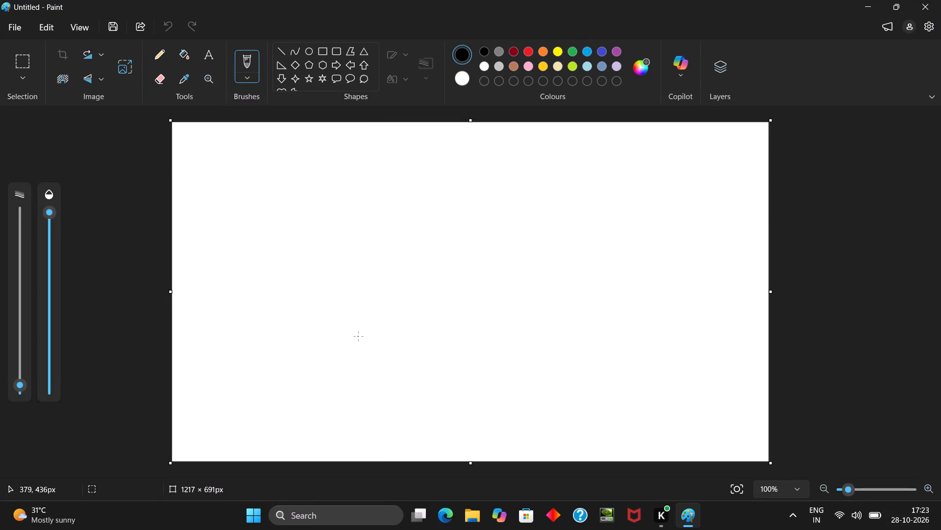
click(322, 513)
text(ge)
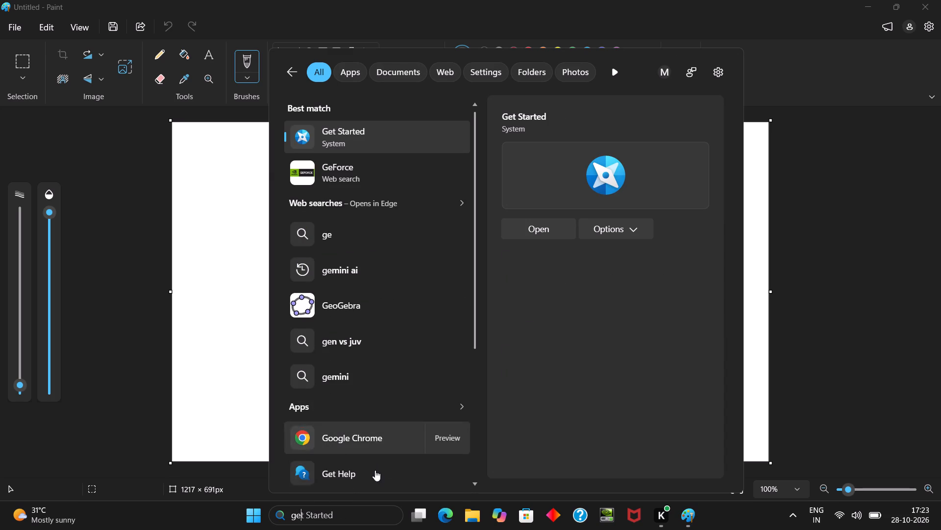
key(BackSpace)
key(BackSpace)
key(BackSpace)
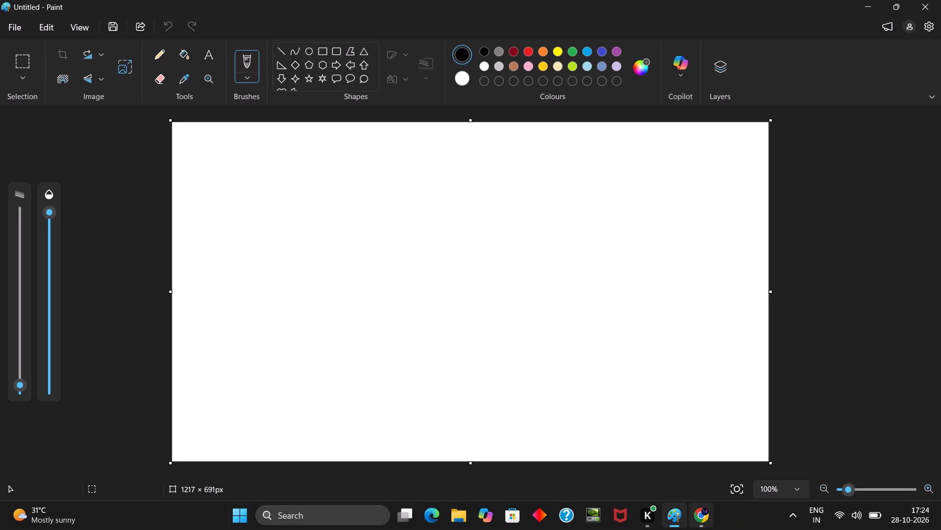
click(8, 29)
click(36, 75)
click(55, 146)
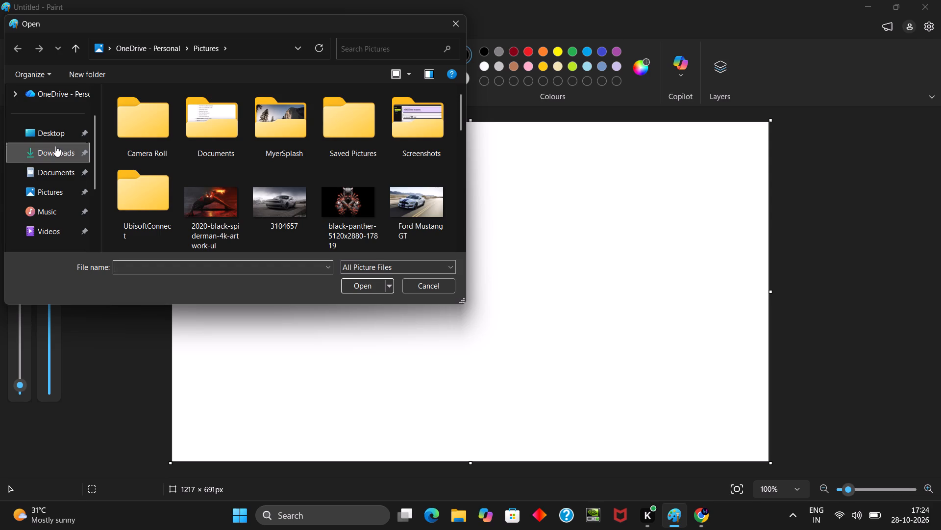
click(146, 122)
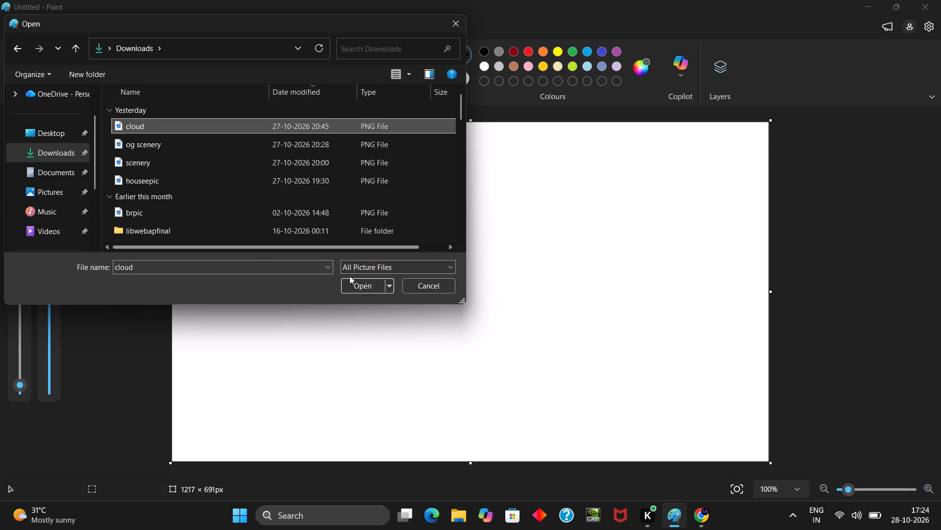
click(173, 160)
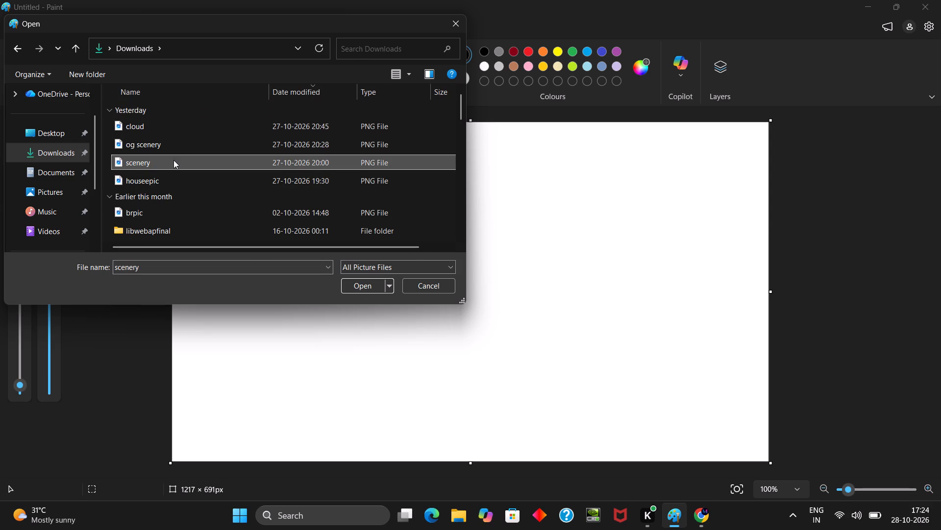
click(170, 149)
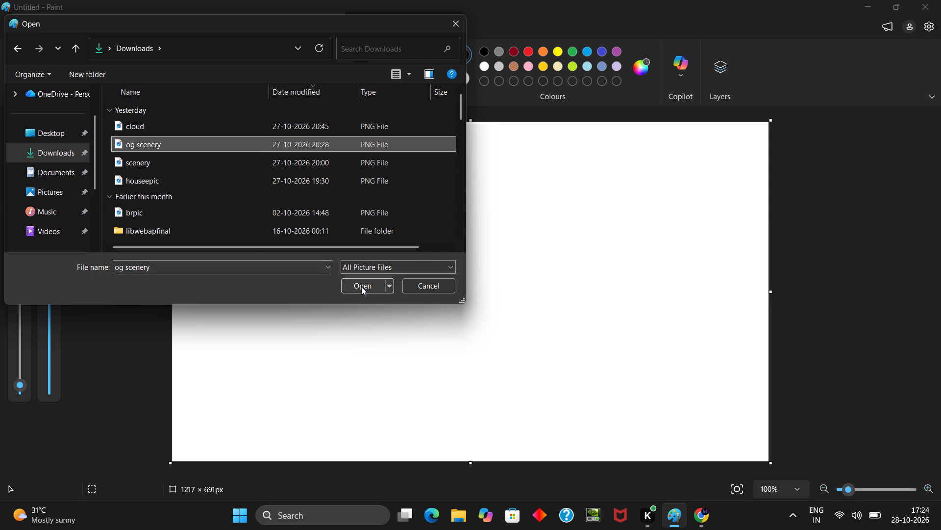
click(361, 287)
scroll(362, 287, up, 1)
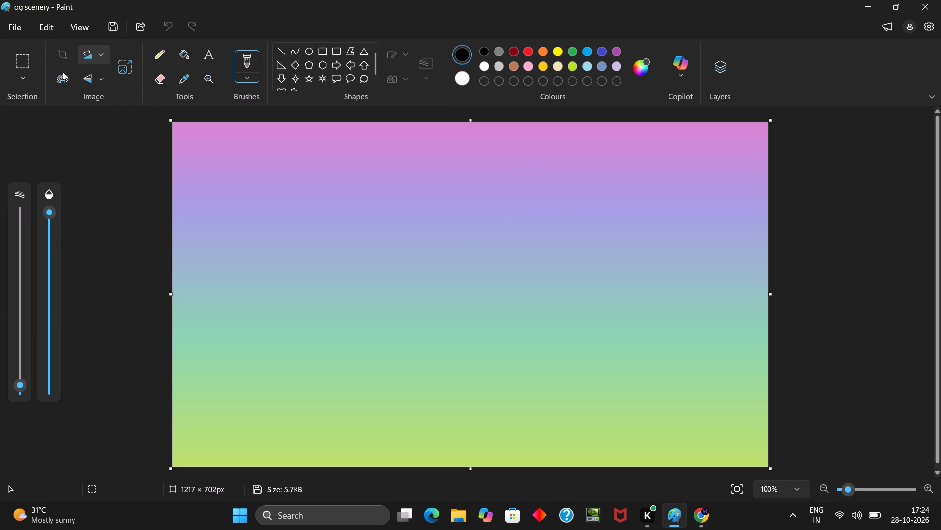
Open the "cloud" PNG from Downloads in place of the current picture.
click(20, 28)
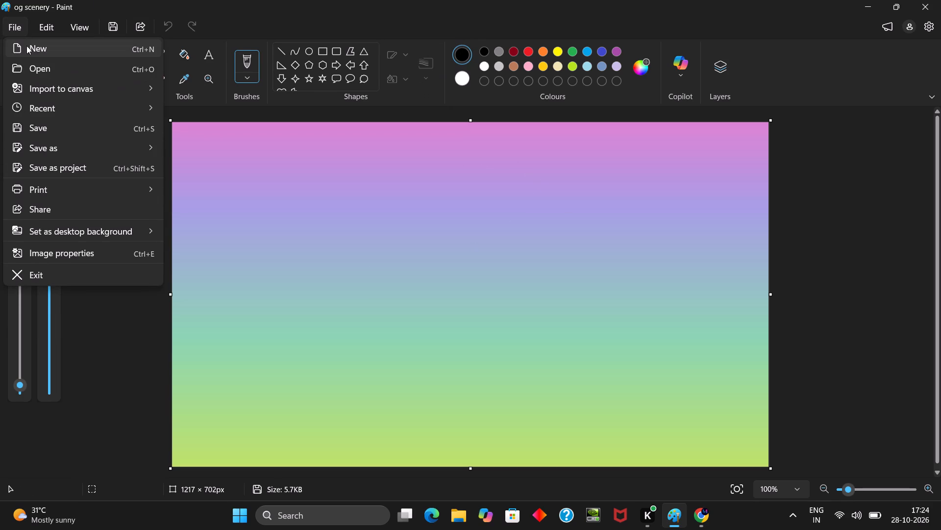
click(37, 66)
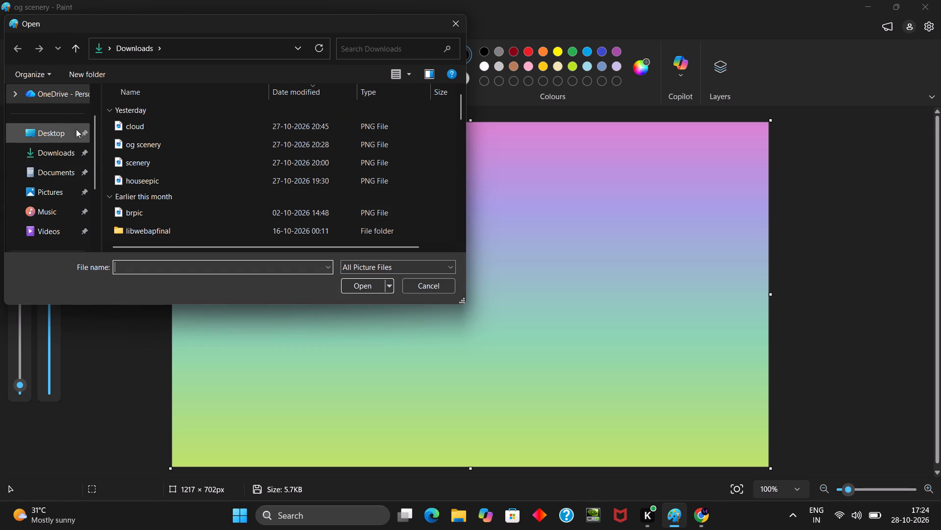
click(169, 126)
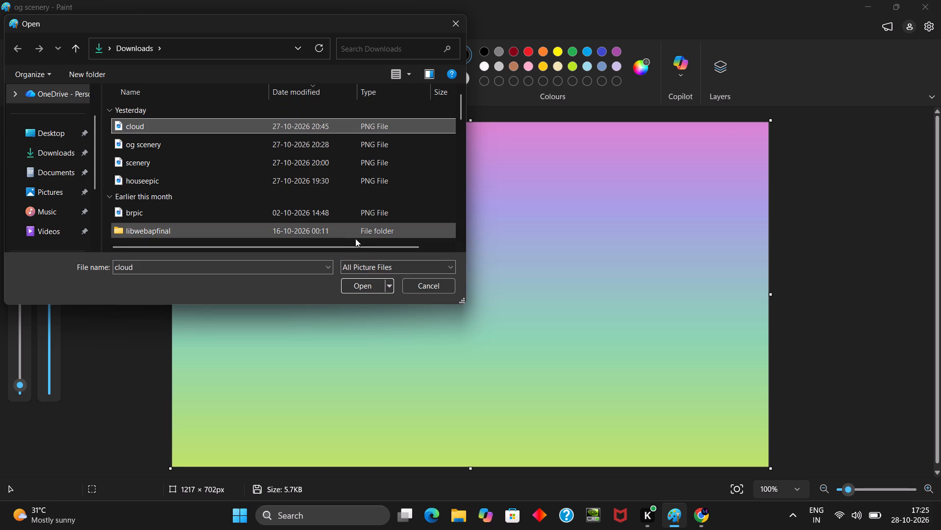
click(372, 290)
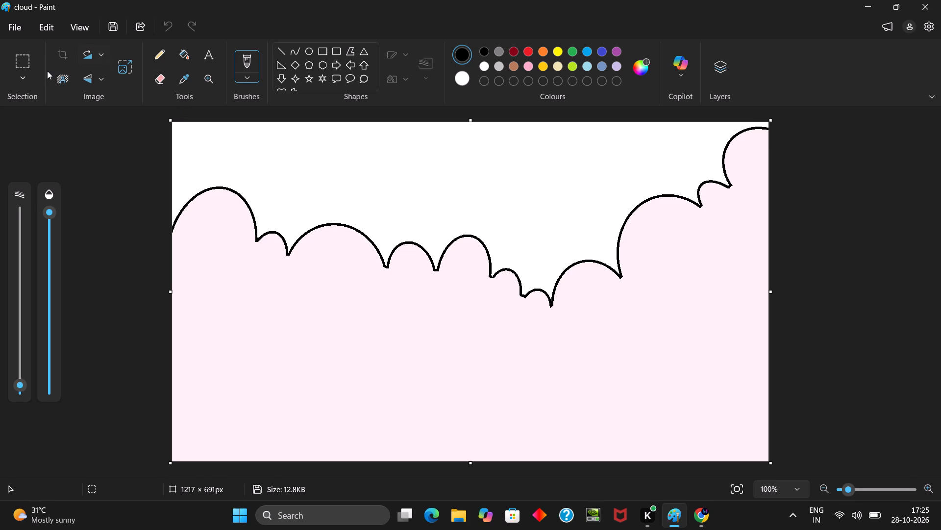
Open the "og scenery" PNG from Downloads again in place of the cloud picture.
click(23, 29)
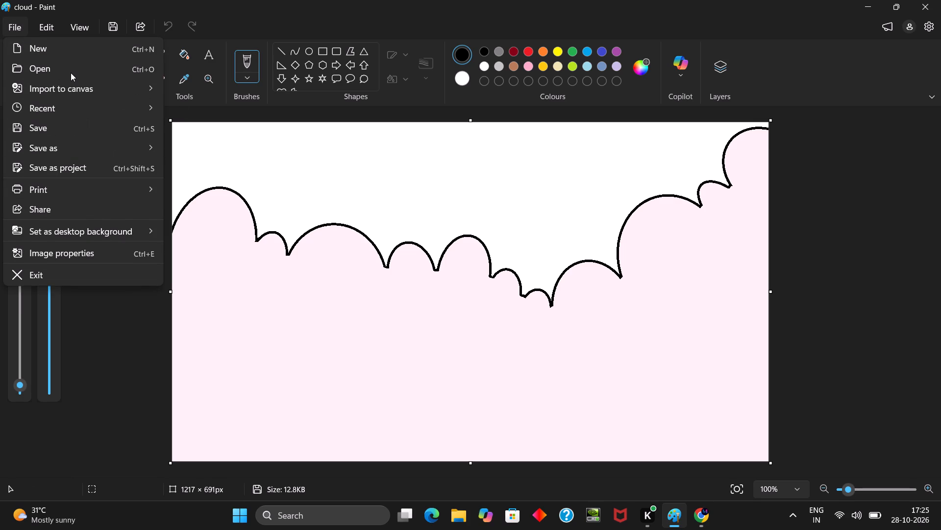
click(73, 73)
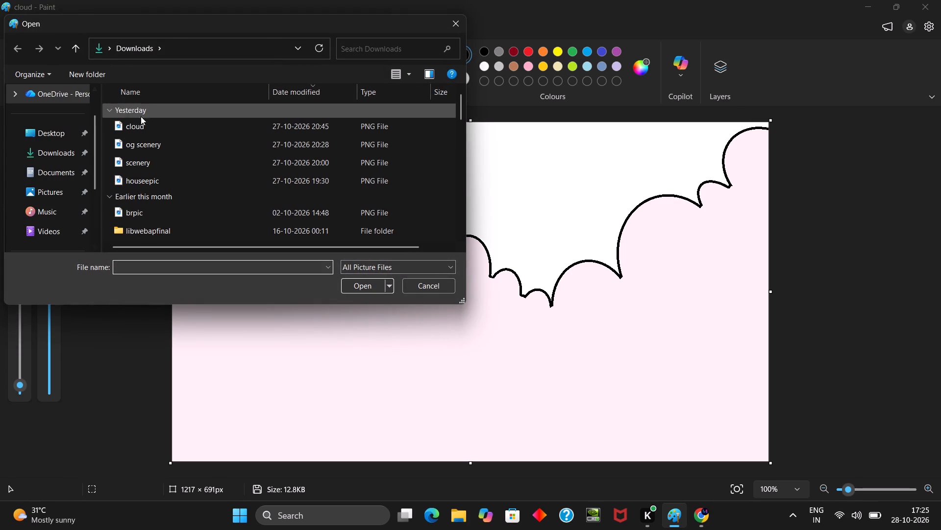
click(154, 142)
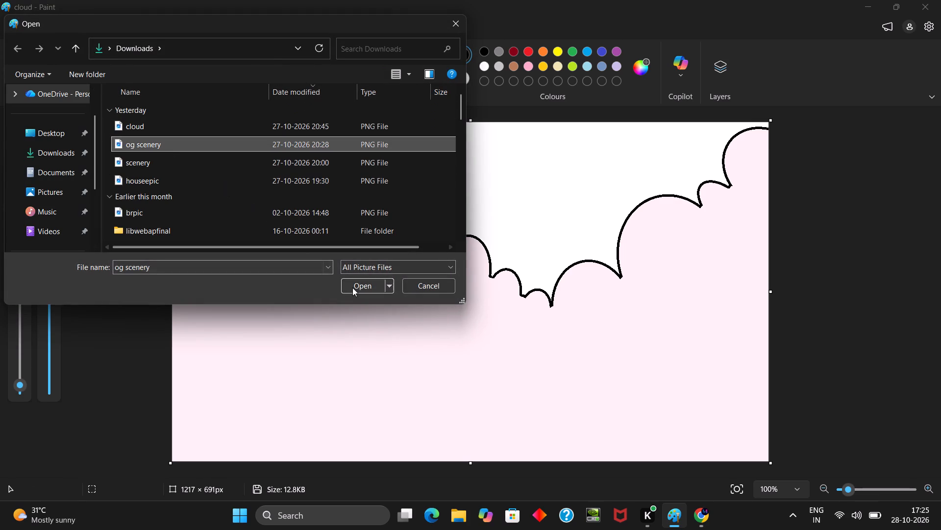
click(352, 288)
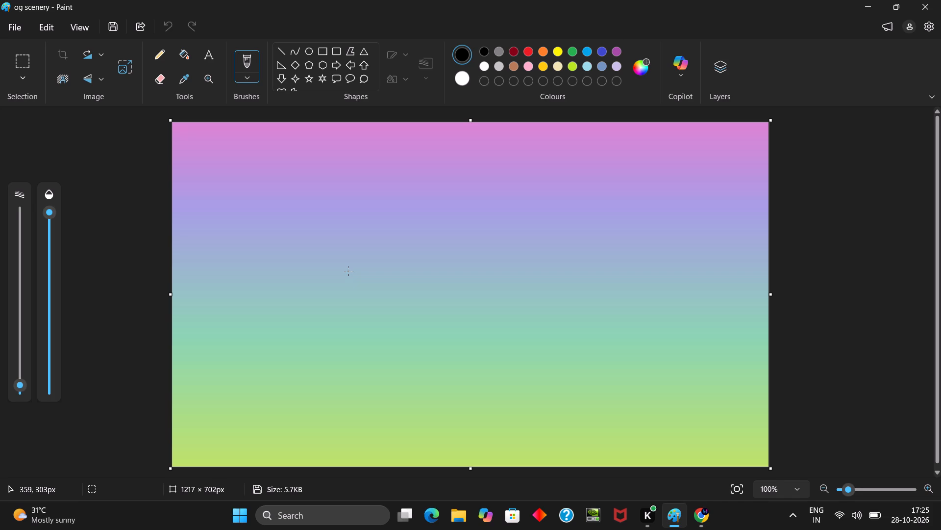
Switch to File Explorer and open the "cloud" PNG from the Downloads folder.
click(26, 24)
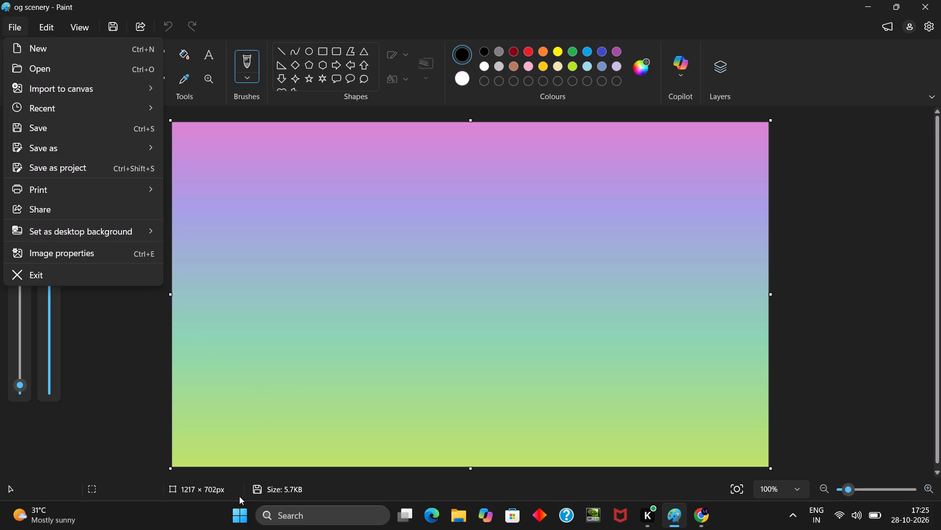
click(449, 511)
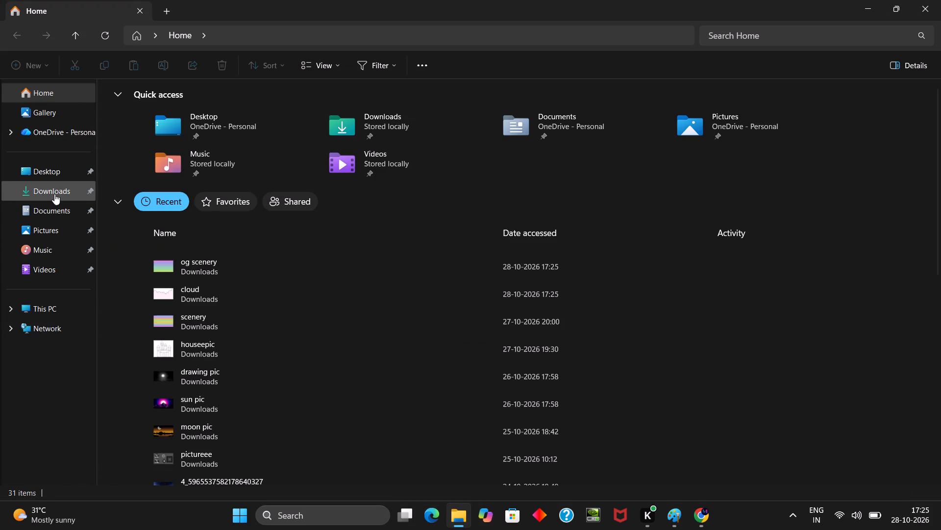
click(54, 194)
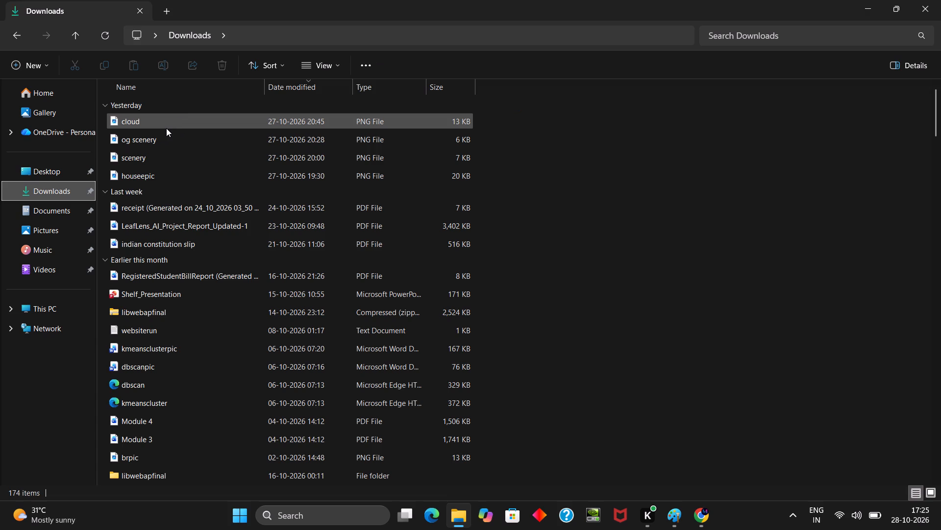
double_click(164, 124)
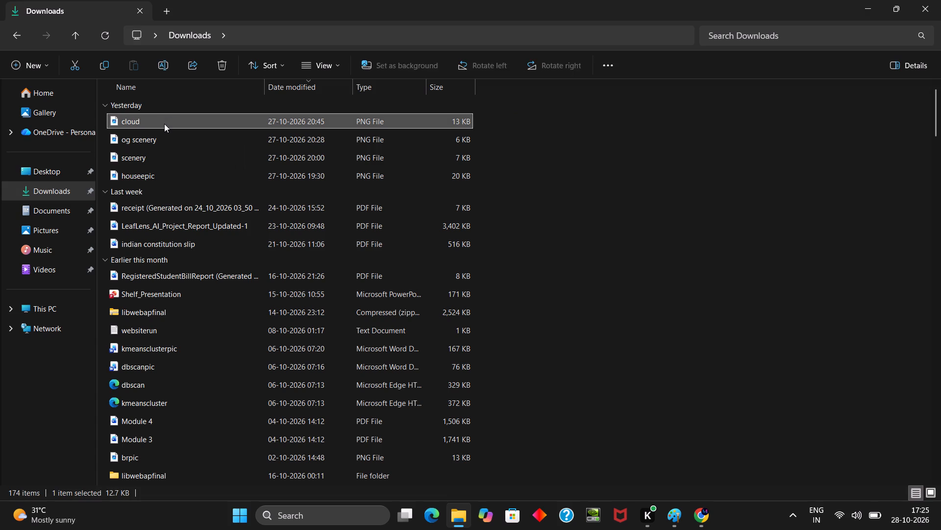
Close the photo preview and open the "cloud" PNG from the Downloads folder in Paint.
click(752, 74)
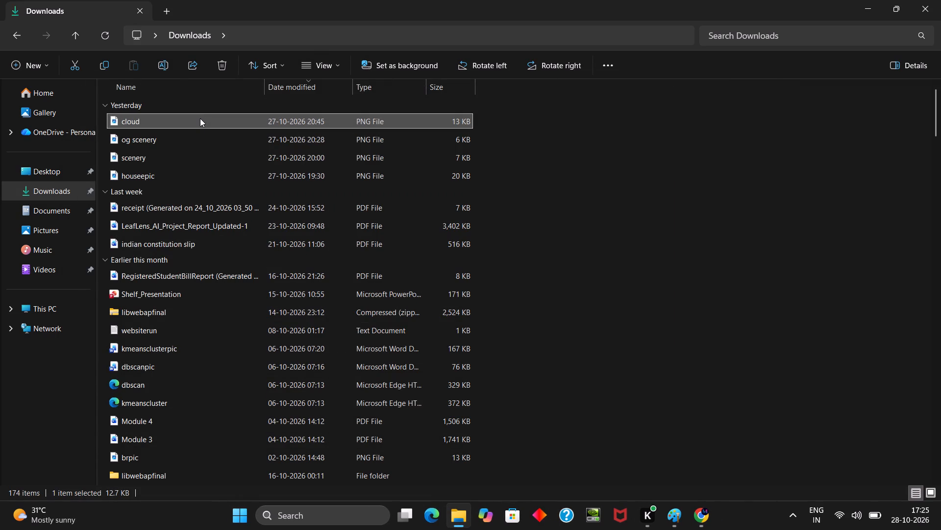
right_click(200, 118)
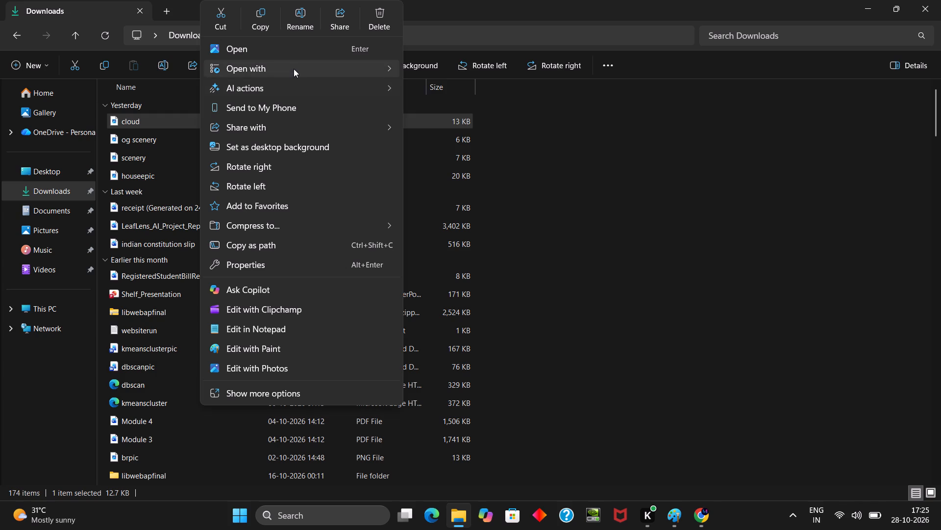
click(427, 89)
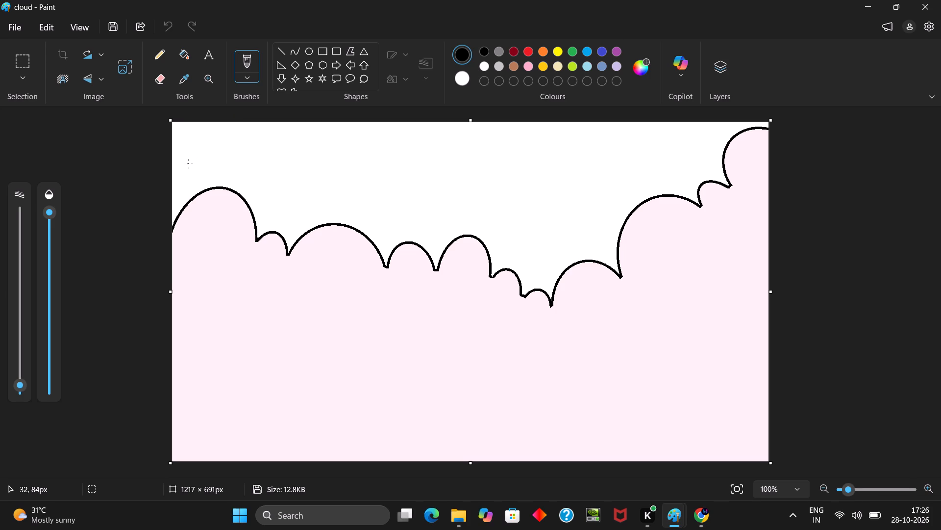
Copy a rectangular selection of about 1212 × 684 px covering nearly the whole cloud picture, and close that picture's window.
click(19, 61)
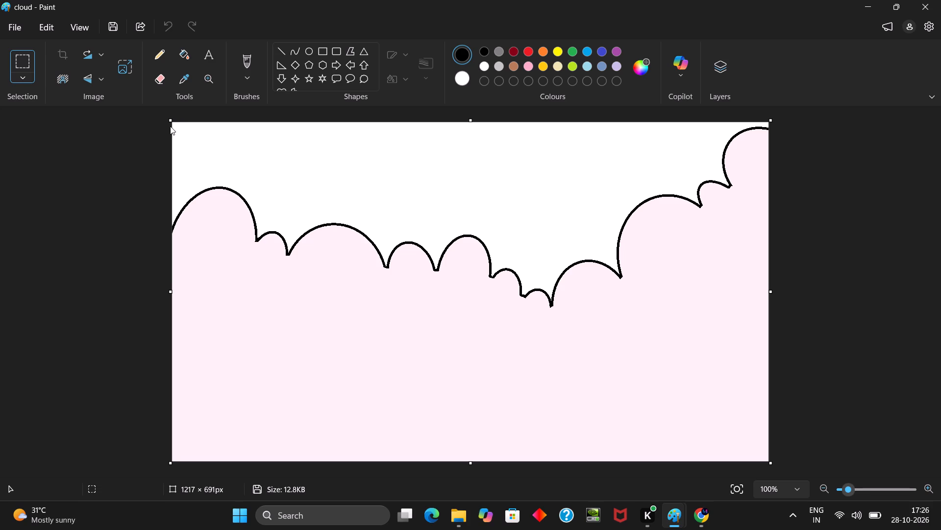
drag(173, 125, 756, 457)
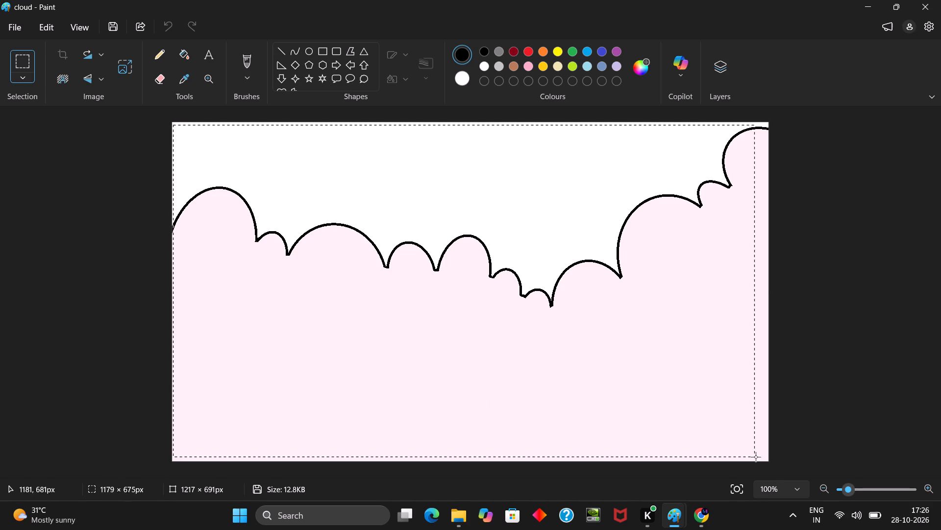
drag(756, 457, 769, 459)
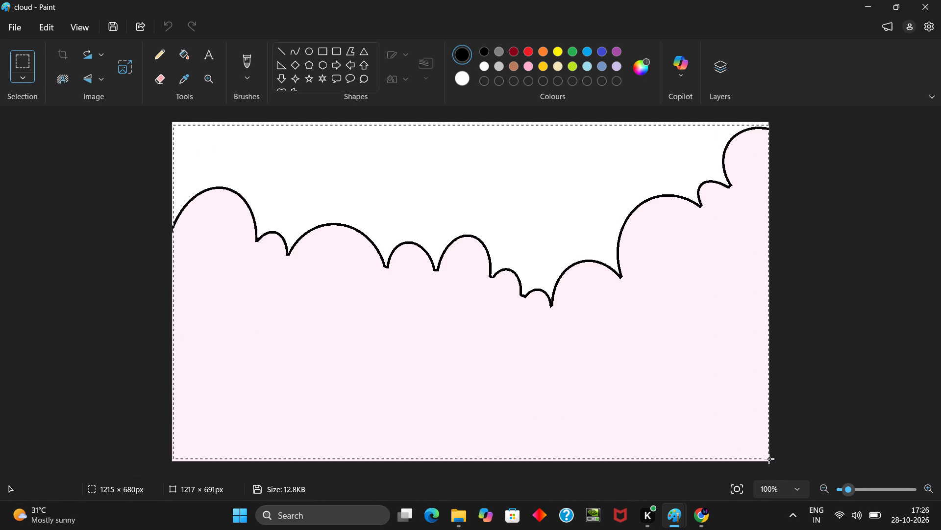
drag(769, 459, 768, 460)
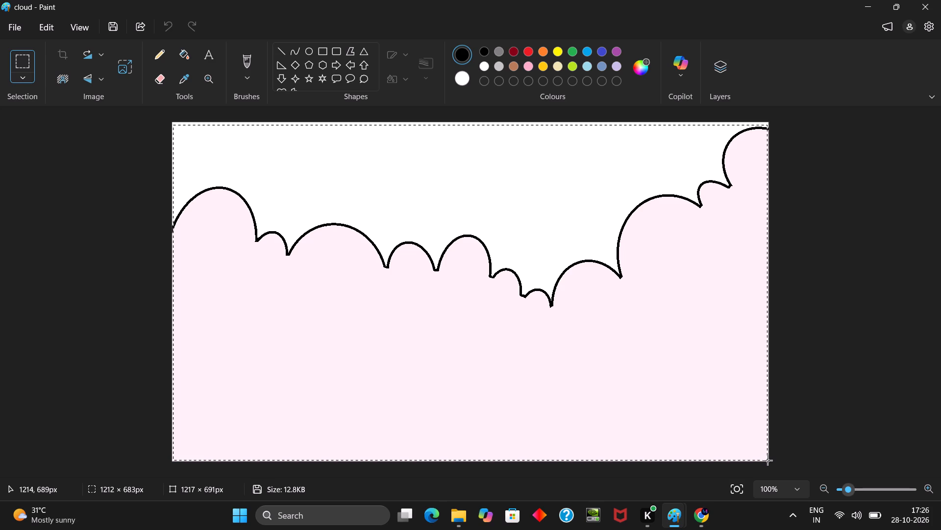
drag(768, 460, 768, 461)
right_click(489, 317)
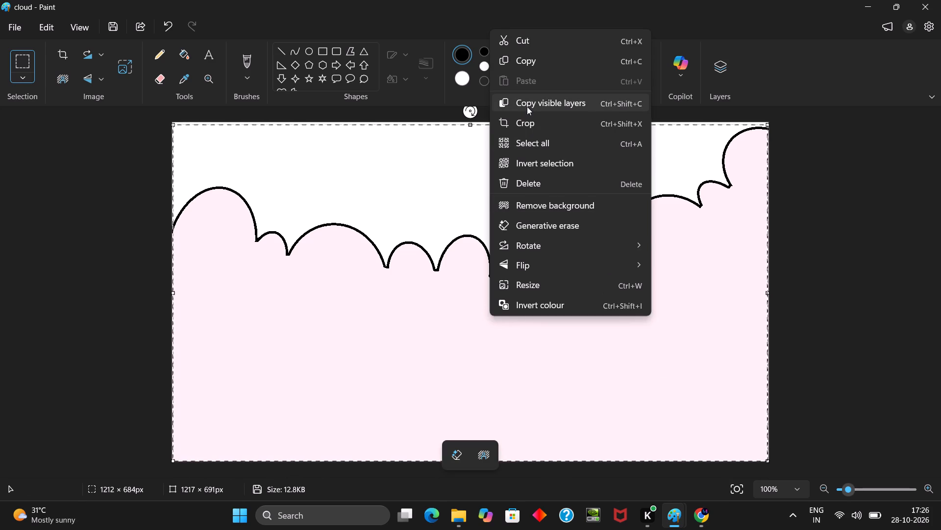
click(521, 62)
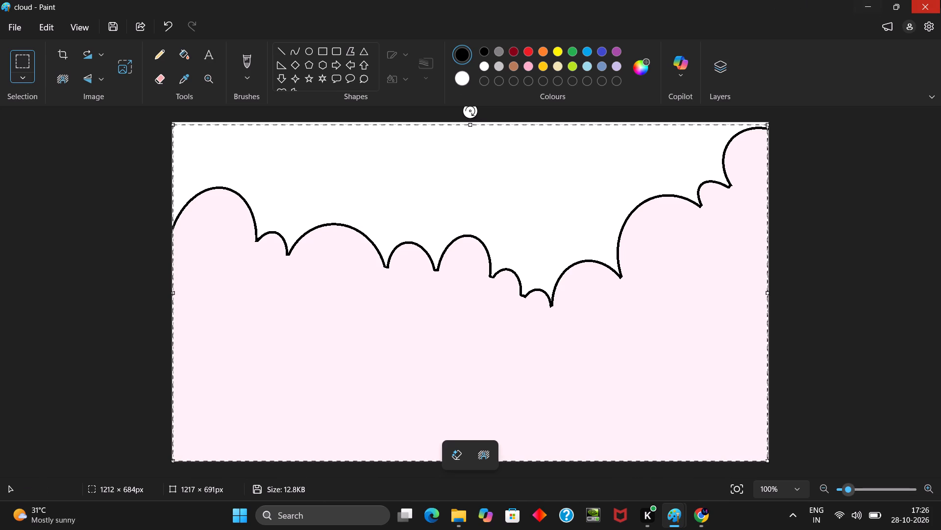
click(940, 0)
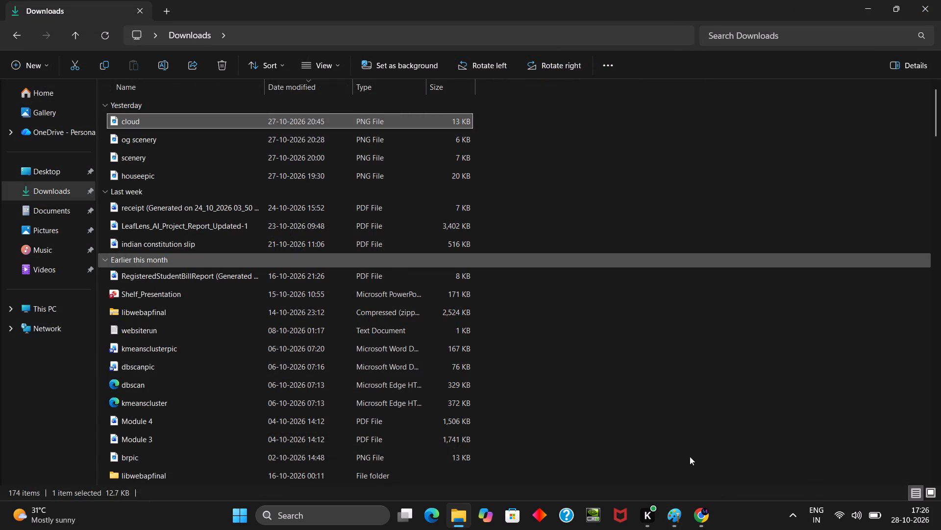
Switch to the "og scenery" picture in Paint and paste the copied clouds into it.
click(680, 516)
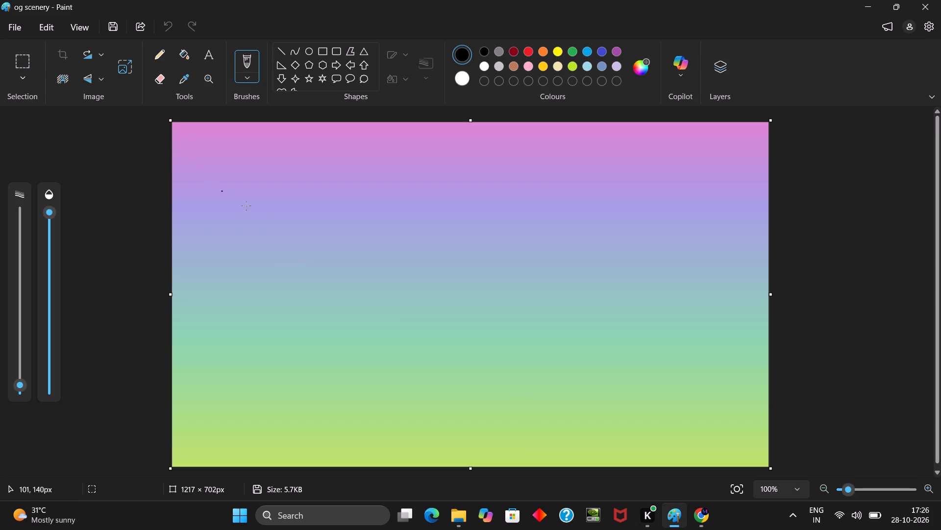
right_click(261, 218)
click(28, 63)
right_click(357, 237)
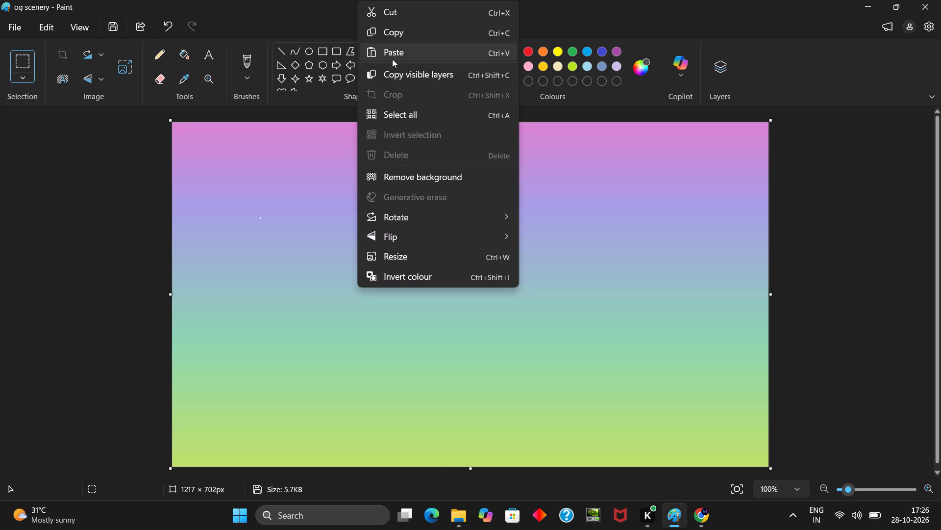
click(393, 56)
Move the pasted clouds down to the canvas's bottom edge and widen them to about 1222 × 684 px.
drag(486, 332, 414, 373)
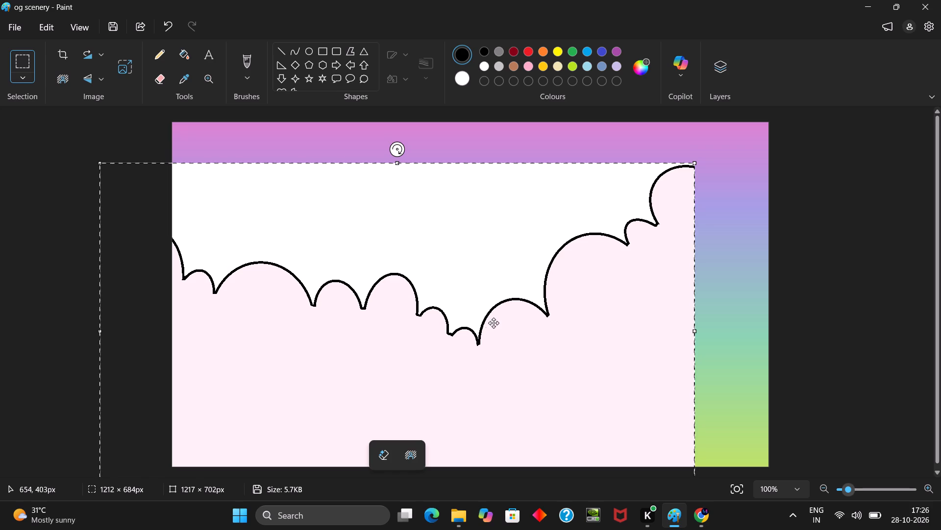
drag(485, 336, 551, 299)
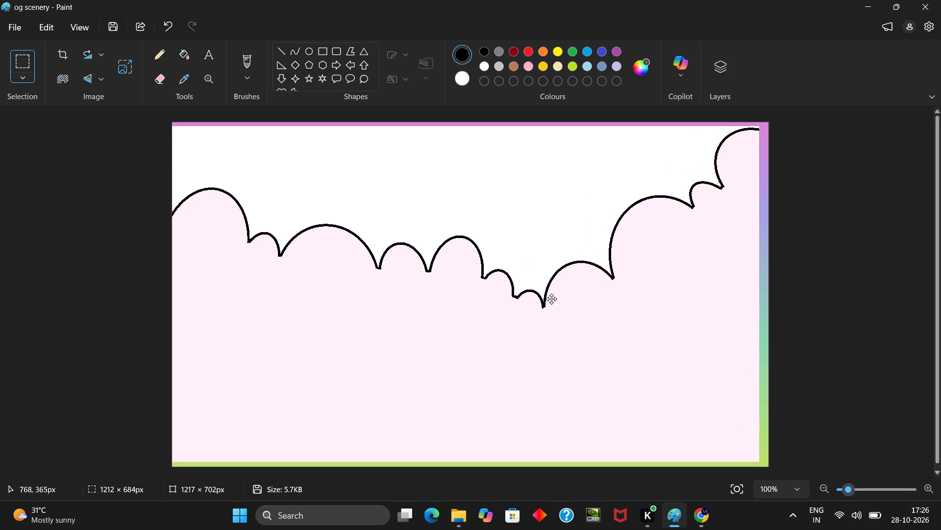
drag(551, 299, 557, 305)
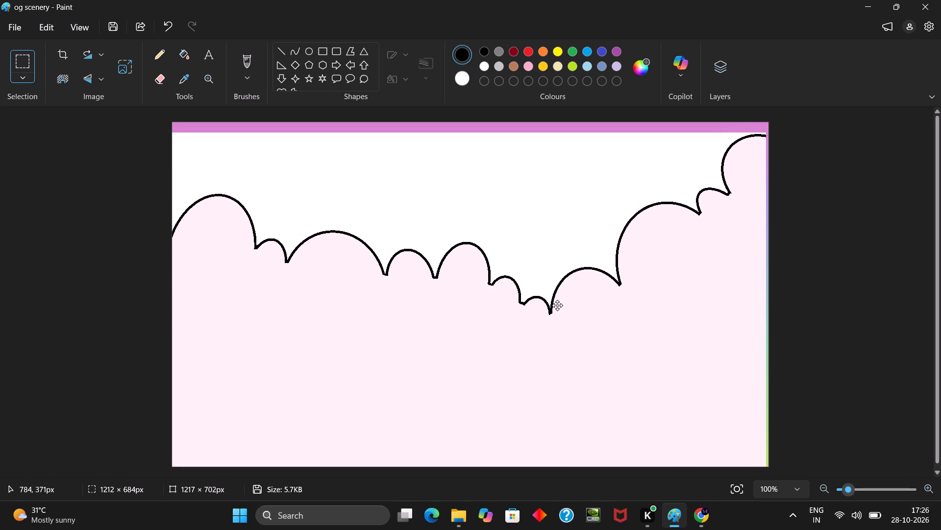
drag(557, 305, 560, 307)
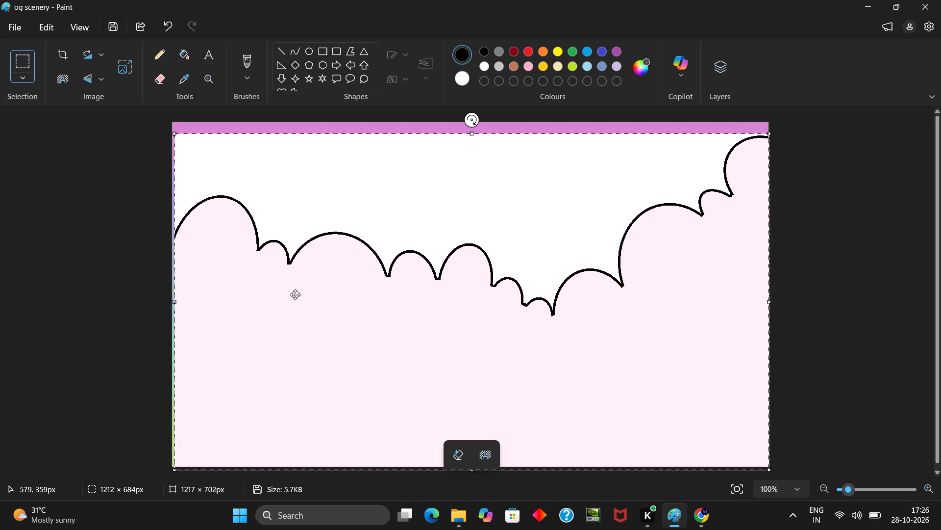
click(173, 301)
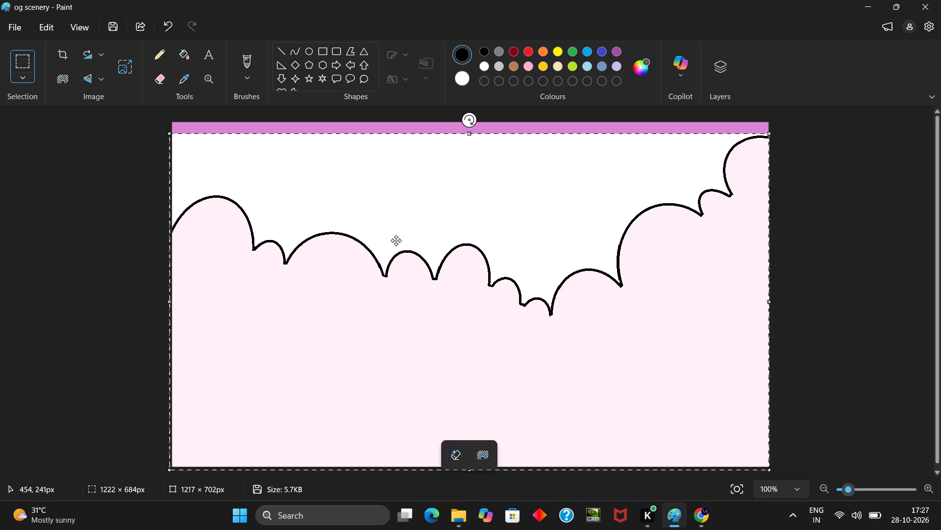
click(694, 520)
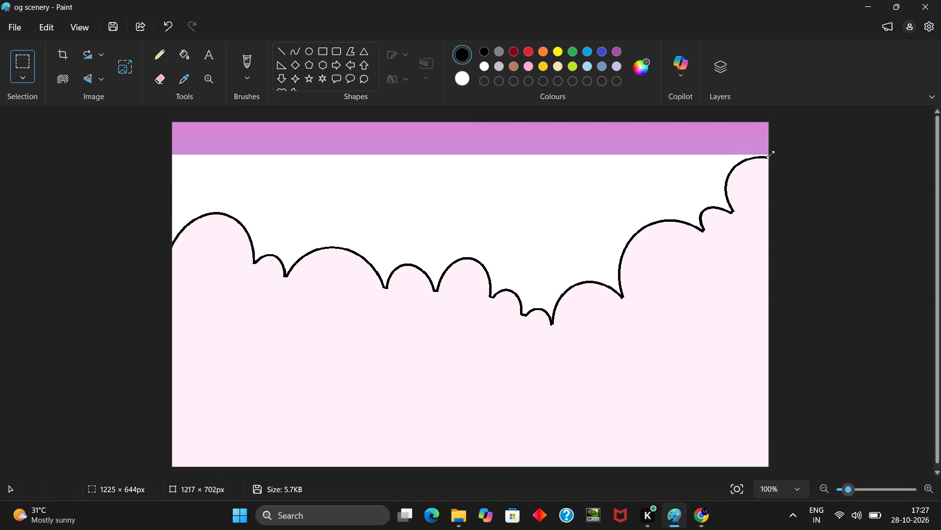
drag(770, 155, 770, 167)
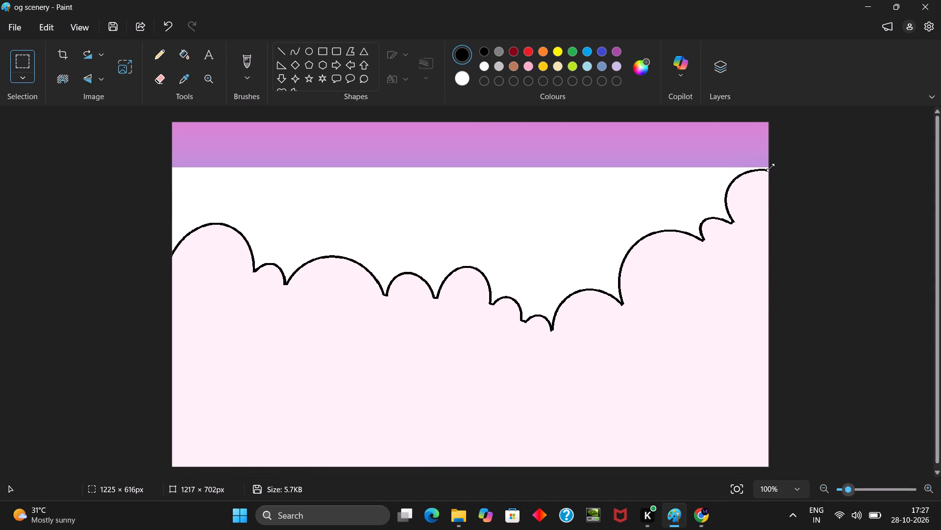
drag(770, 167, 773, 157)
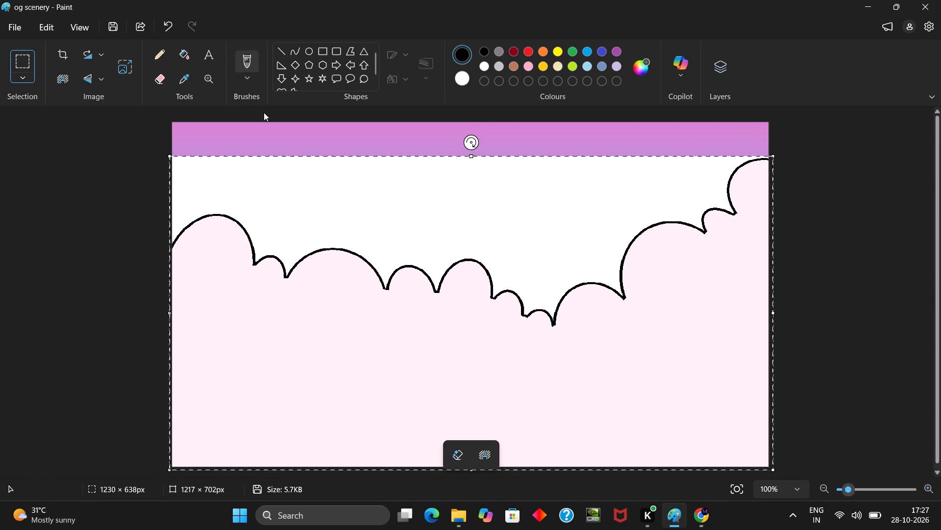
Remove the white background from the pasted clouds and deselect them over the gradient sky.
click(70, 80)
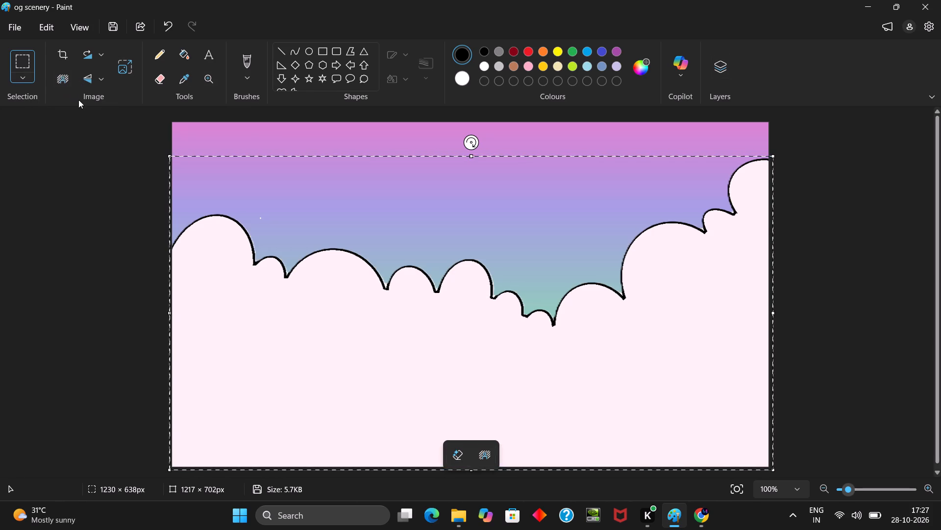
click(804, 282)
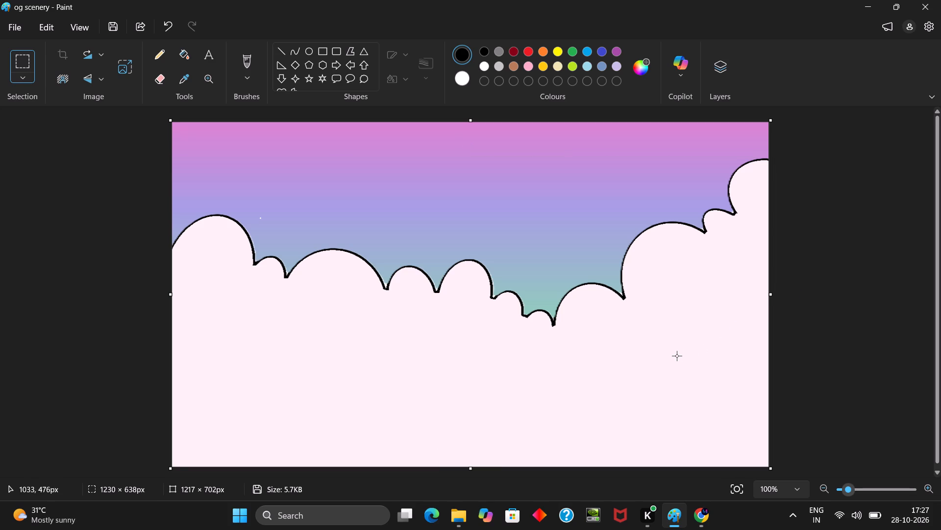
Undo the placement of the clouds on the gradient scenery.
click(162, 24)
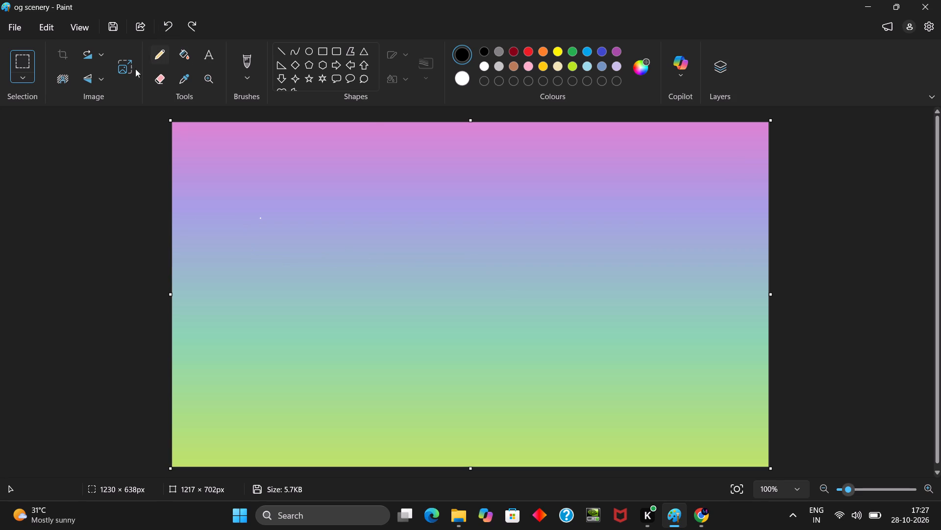
Flip the gradient scenery vertically, flip it horizontally, and flip it vertically again.
click(99, 81)
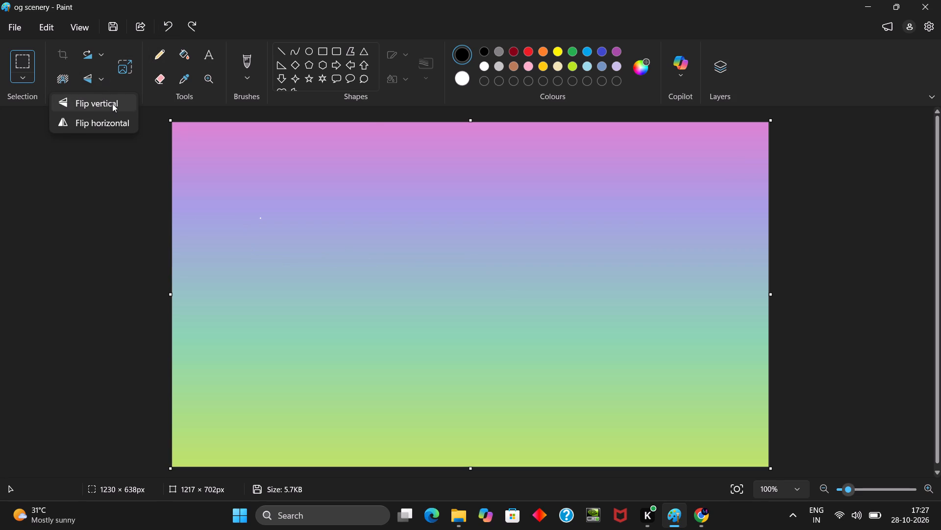
click(112, 104)
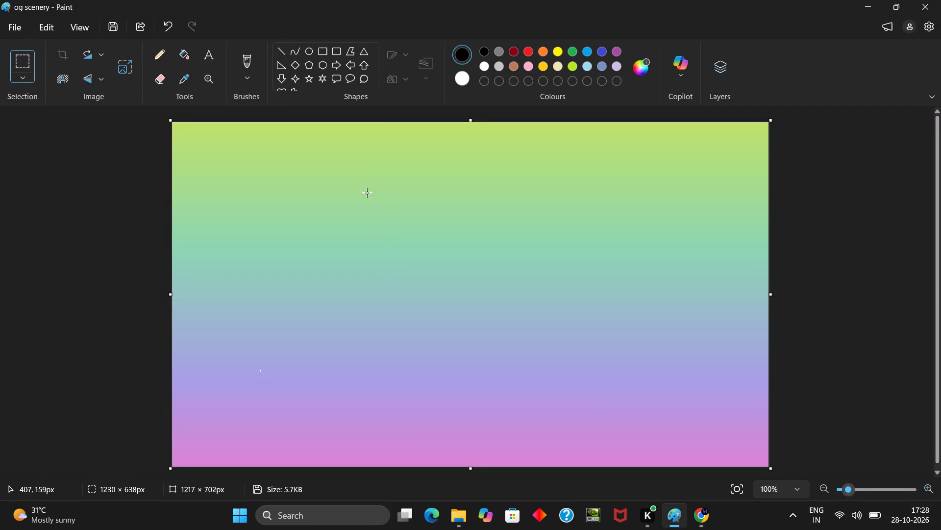
click(102, 80)
click(121, 118)
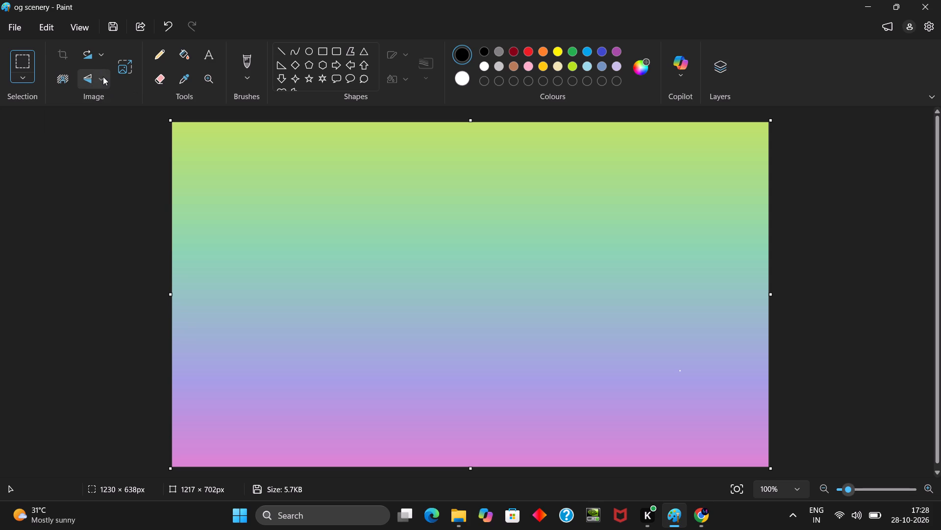
click(103, 77)
click(117, 100)
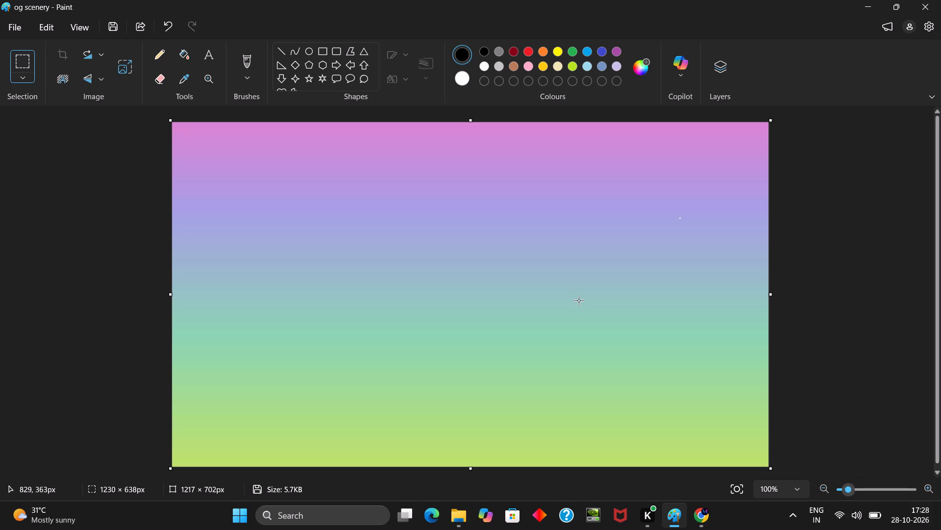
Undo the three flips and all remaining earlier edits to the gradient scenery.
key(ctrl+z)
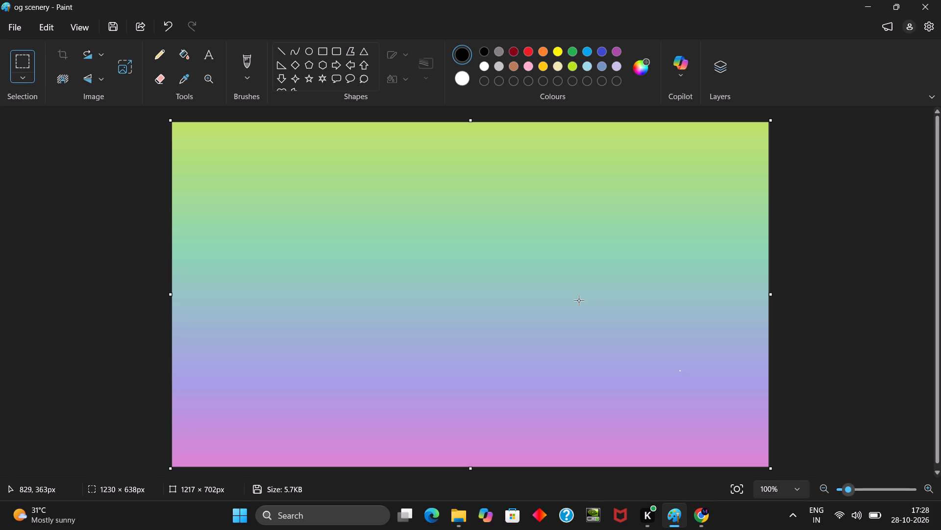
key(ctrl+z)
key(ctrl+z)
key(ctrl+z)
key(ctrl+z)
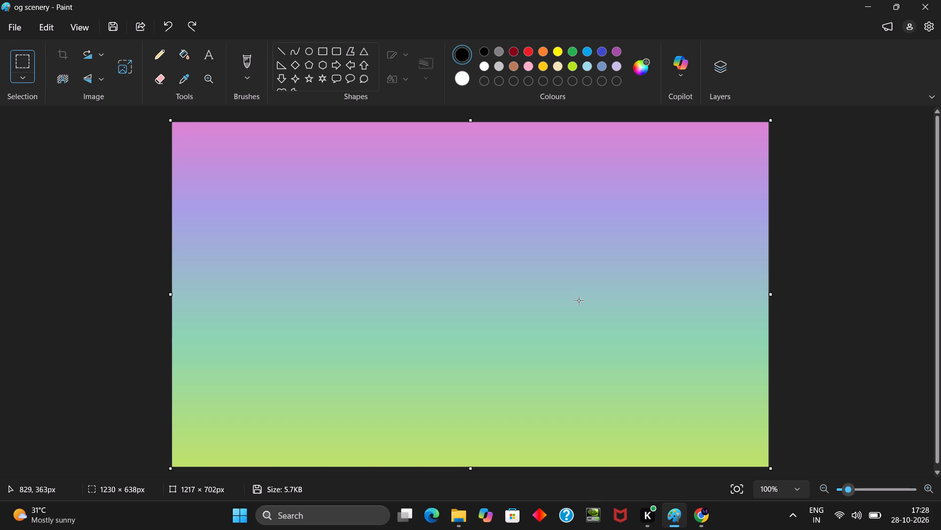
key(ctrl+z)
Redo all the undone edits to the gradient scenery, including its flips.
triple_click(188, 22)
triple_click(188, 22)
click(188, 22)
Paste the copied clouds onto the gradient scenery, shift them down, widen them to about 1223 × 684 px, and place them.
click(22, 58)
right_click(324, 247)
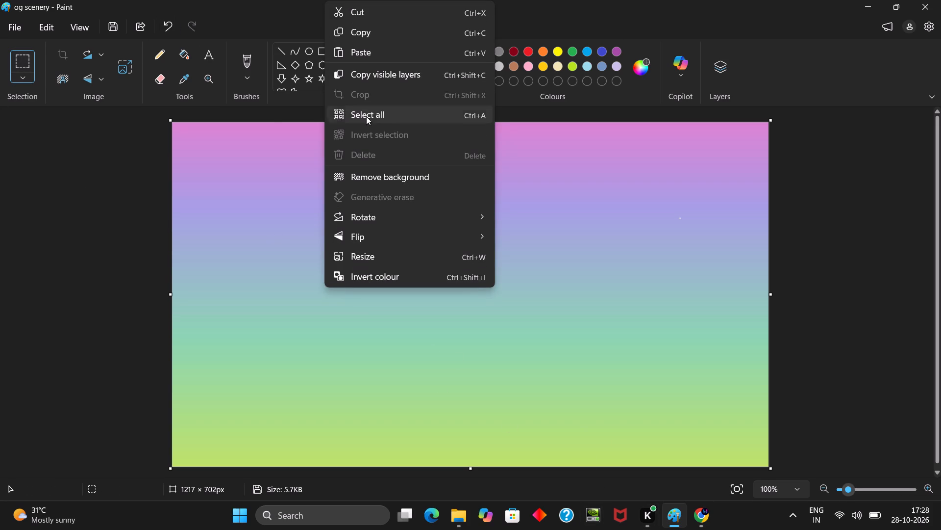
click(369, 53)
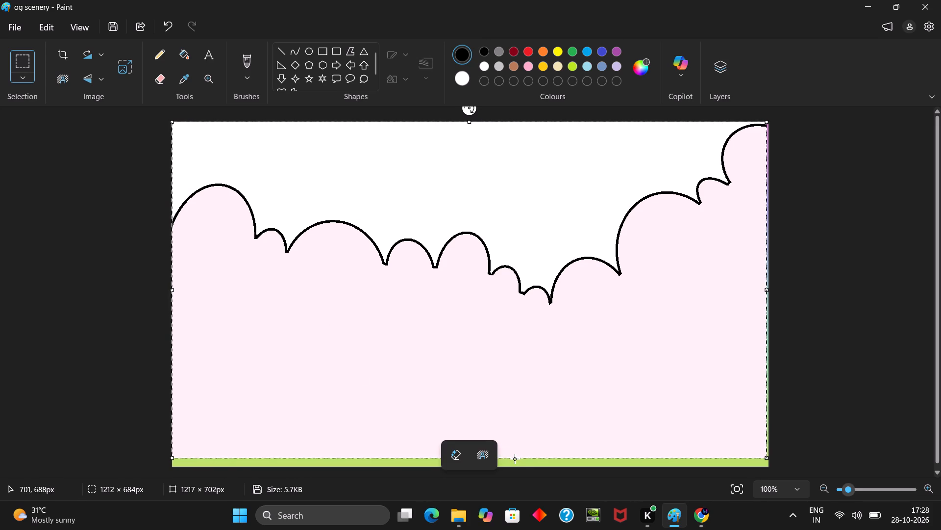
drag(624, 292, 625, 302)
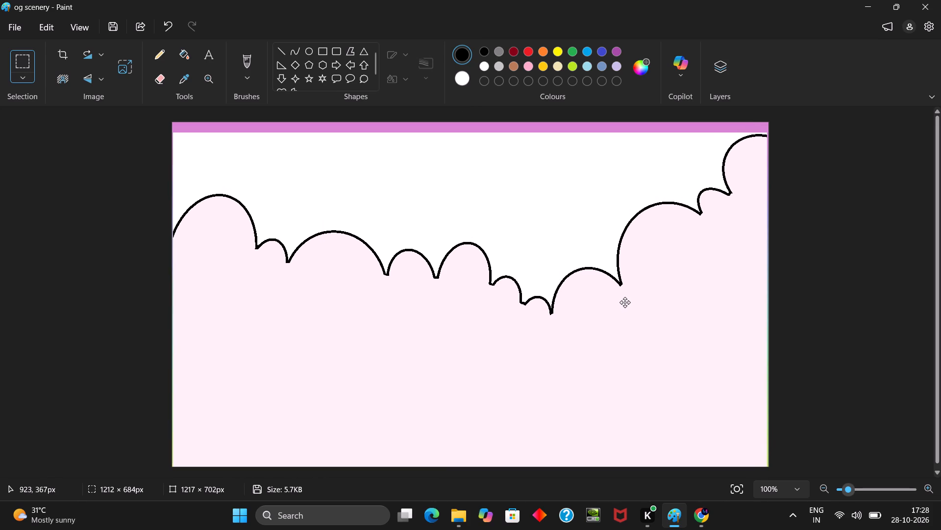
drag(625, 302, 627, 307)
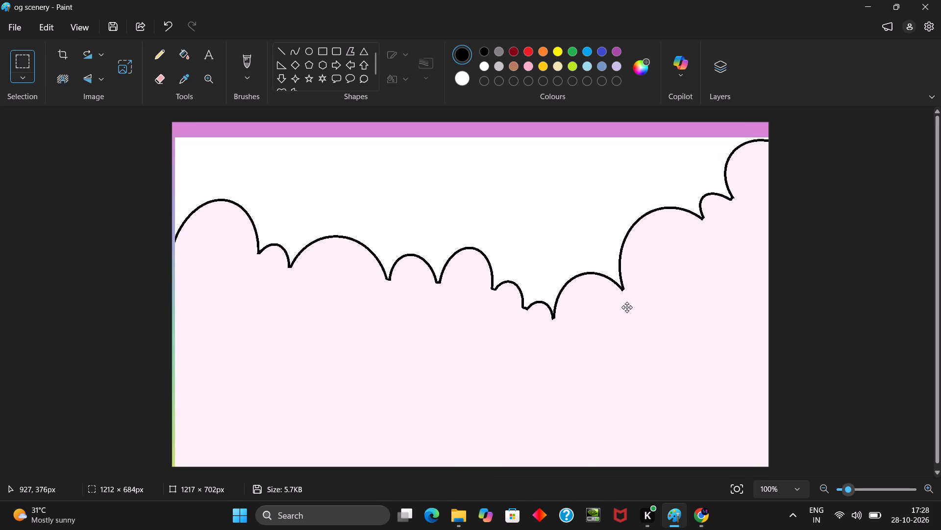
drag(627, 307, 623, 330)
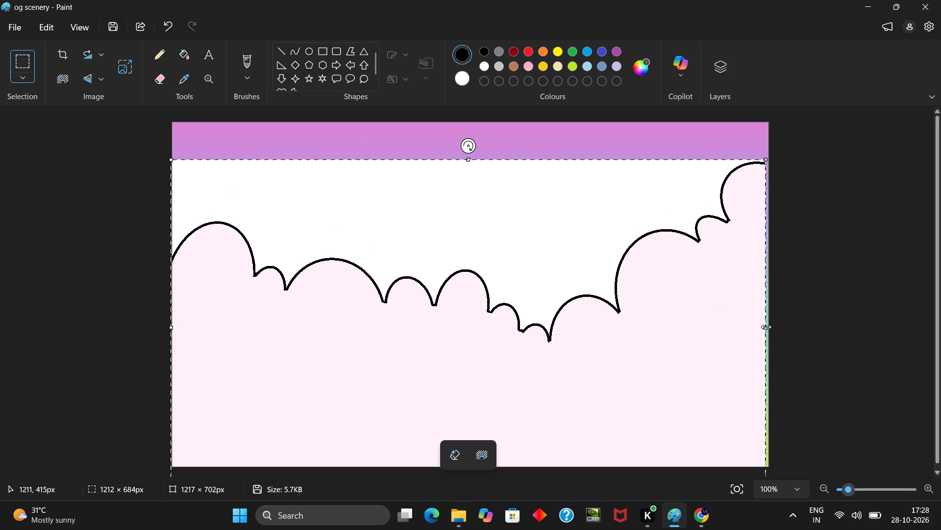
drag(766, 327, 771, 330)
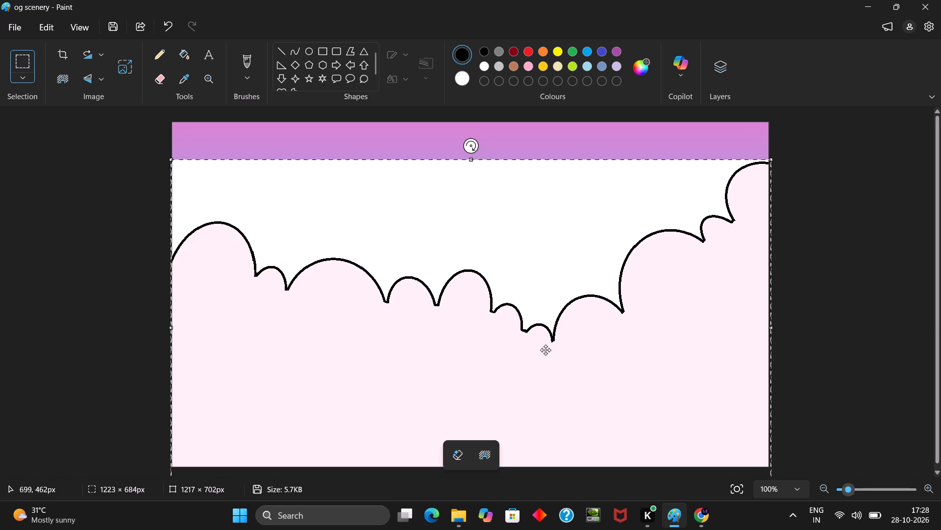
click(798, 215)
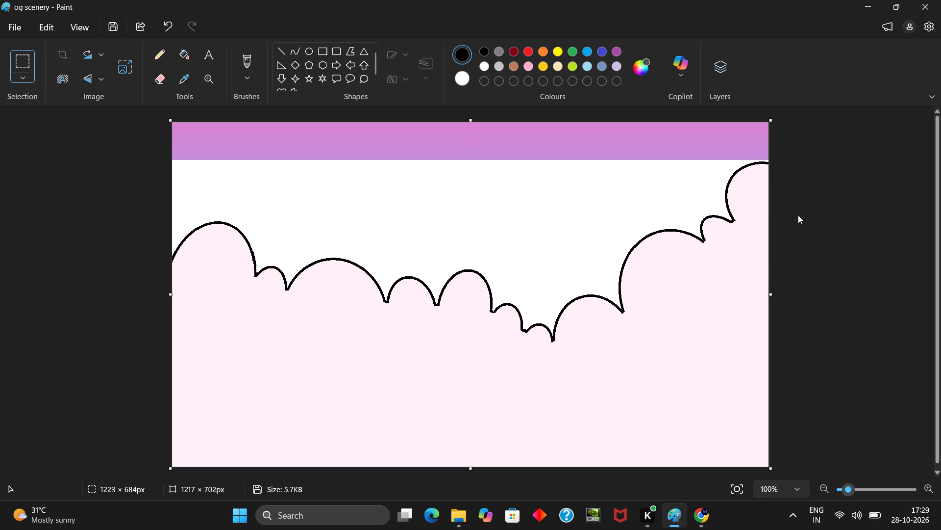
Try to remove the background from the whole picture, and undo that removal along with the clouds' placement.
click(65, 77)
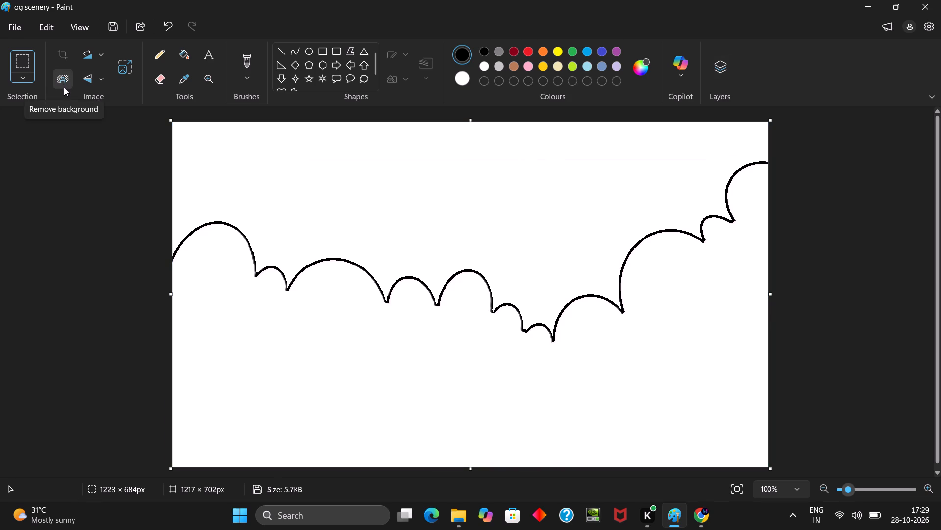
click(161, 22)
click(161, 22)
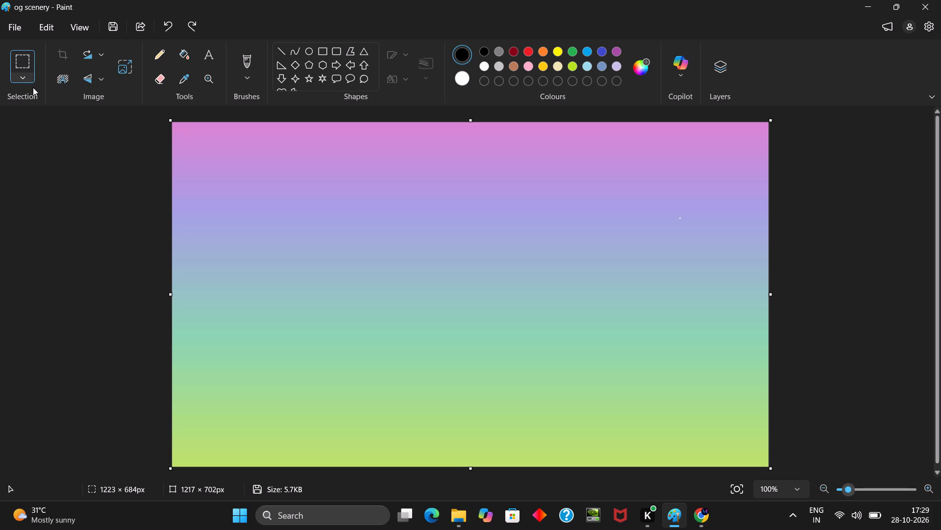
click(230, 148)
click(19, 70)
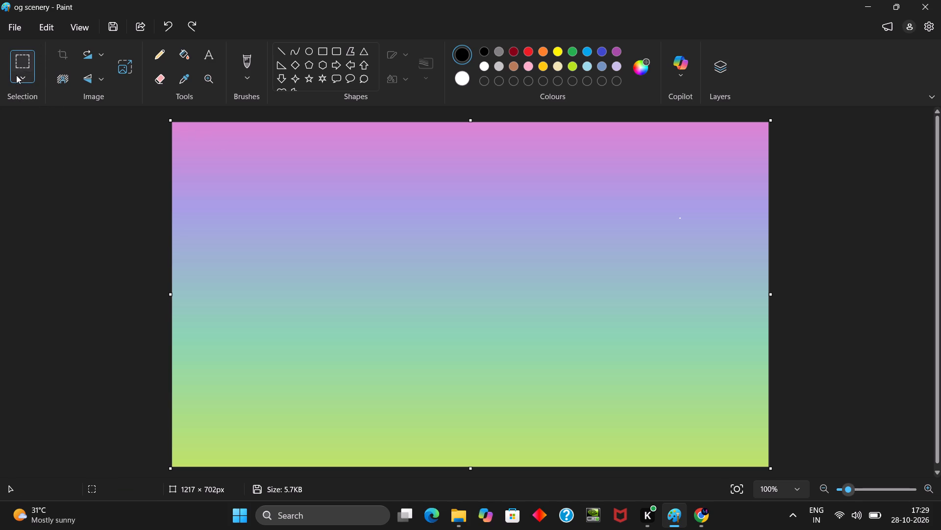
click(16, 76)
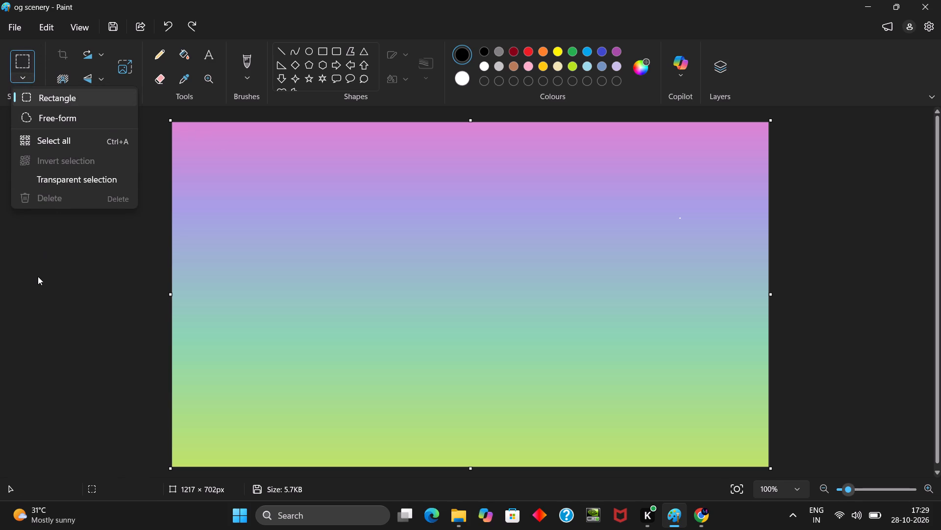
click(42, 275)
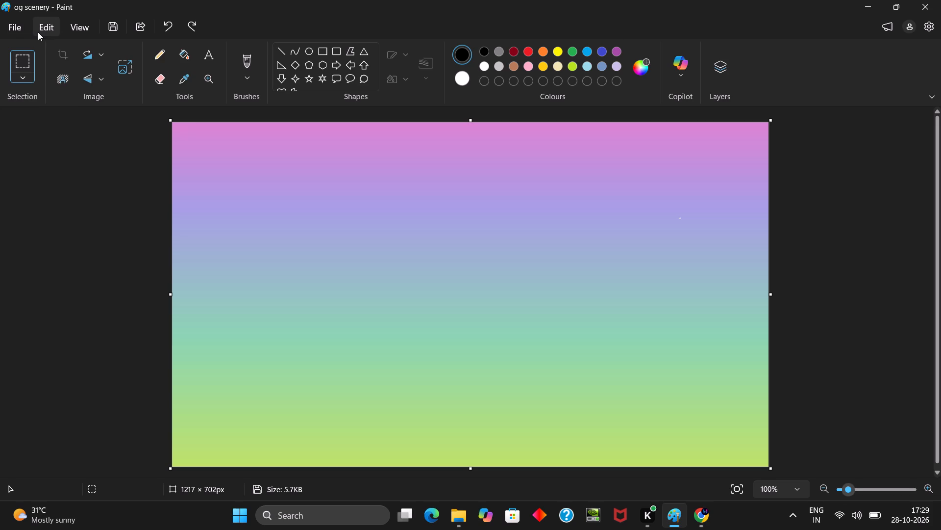
Paste the clouds again, align them with the bottom and sides of the gradient scenery, and resize them to about 1220 × 602 px.
click(39, 32)
click(64, 80)
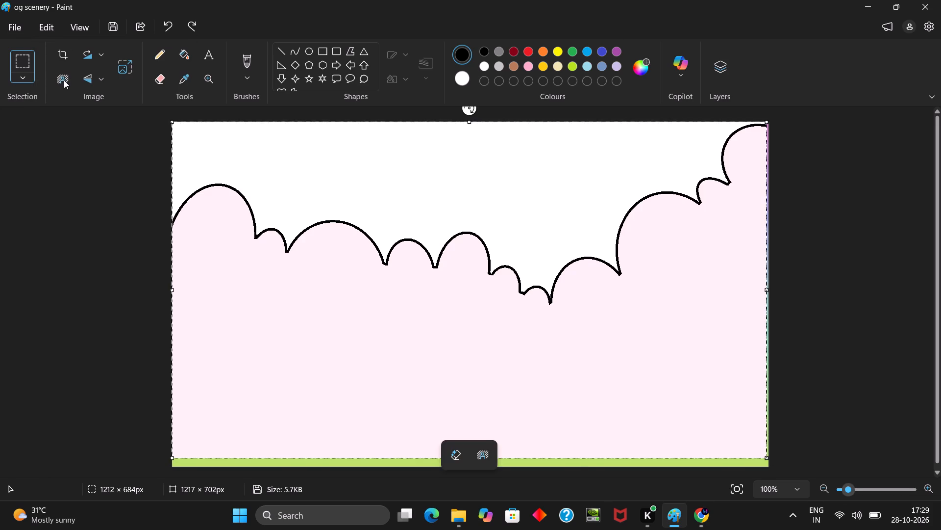
drag(374, 298, 373, 309)
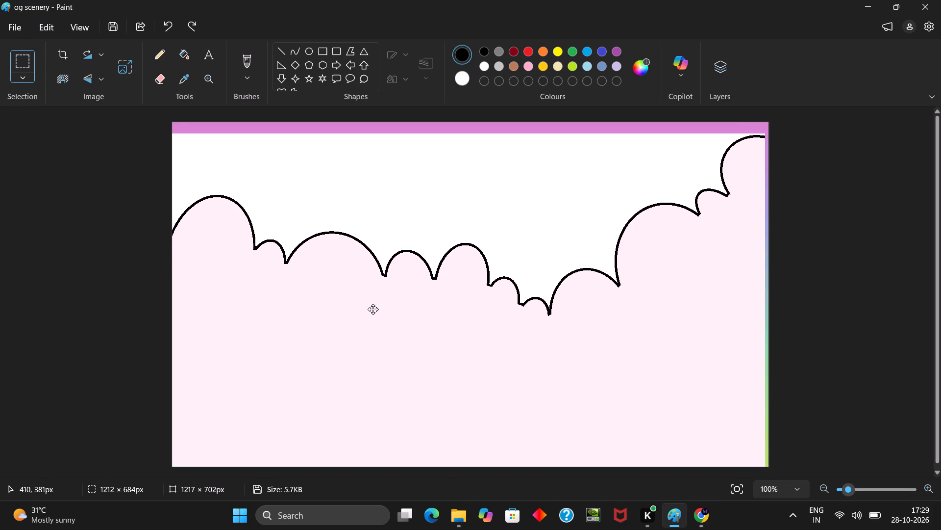
drag(373, 309, 374, 310)
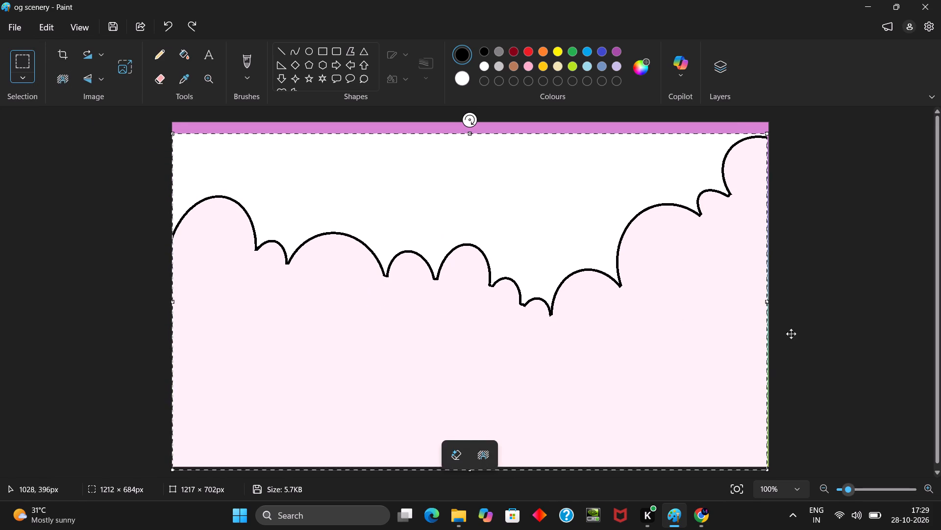
drag(555, 290, 560, 291)
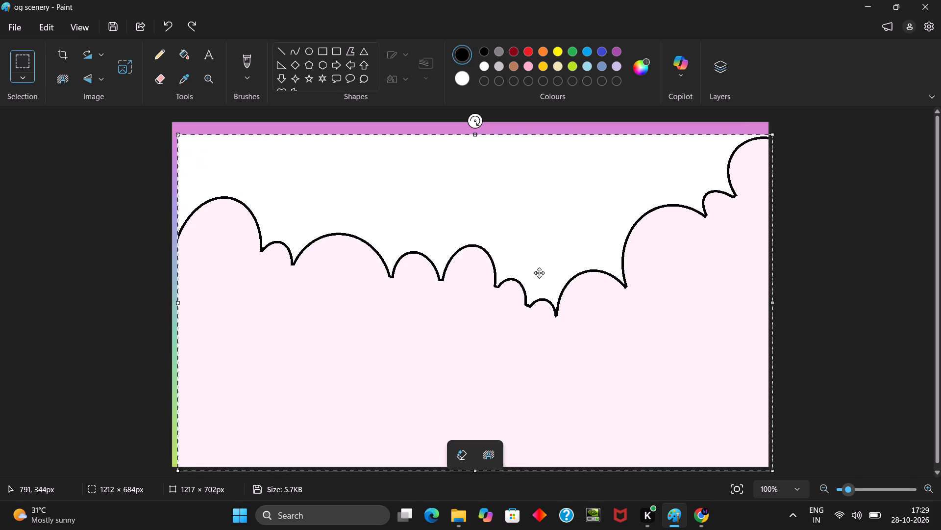
drag(179, 304, 172, 307)
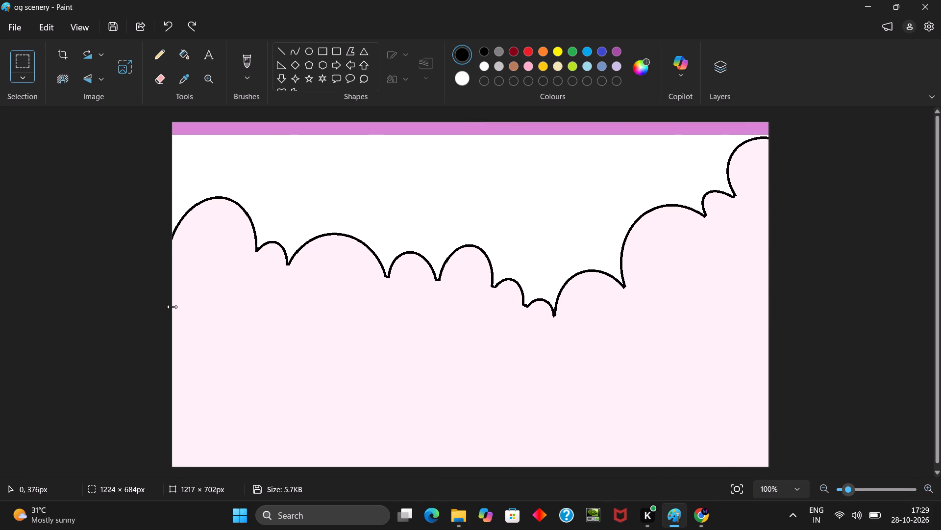
drag(172, 307, 171, 307)
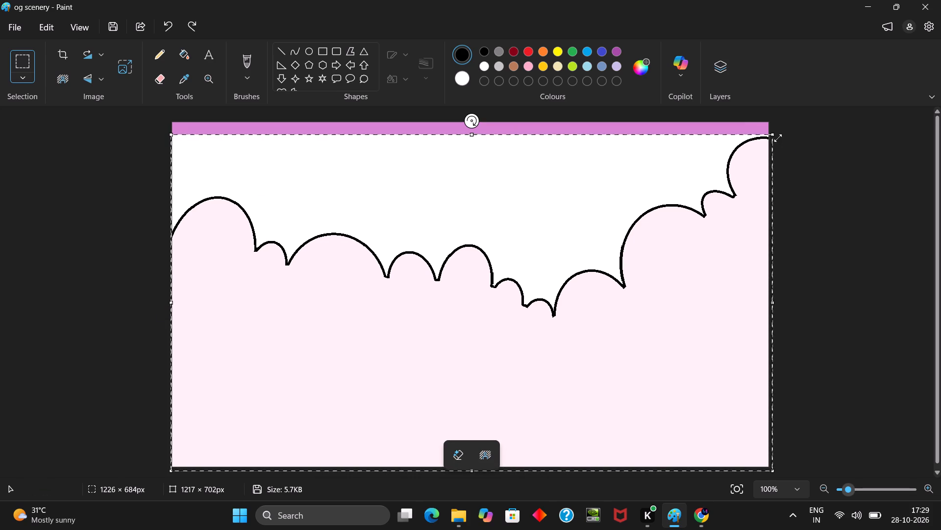
drag(773, 136, 771, 156)
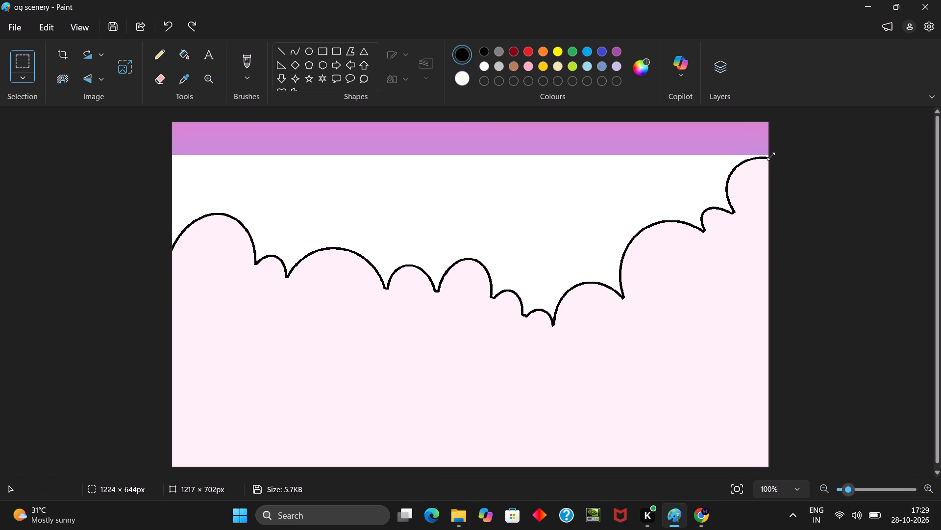
drag(771, 156, 769, 171)
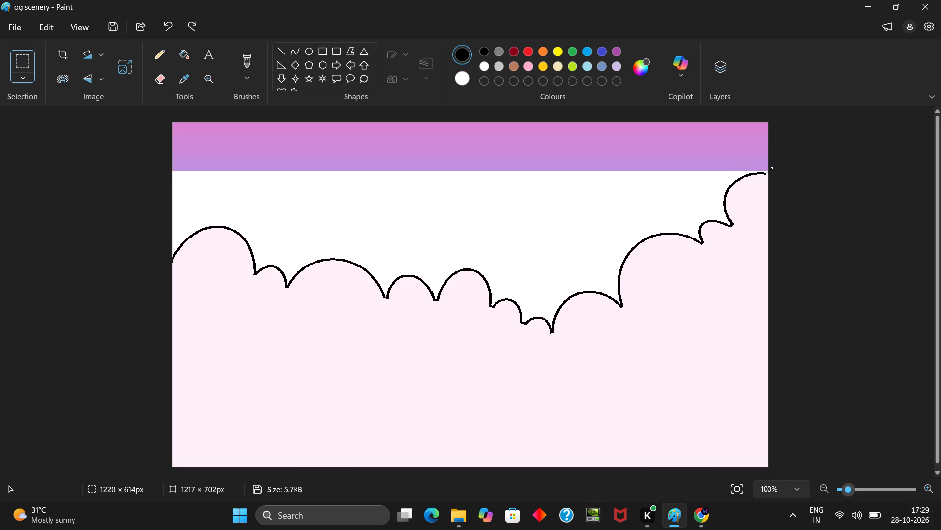
drag(769, 171, 769, 175)
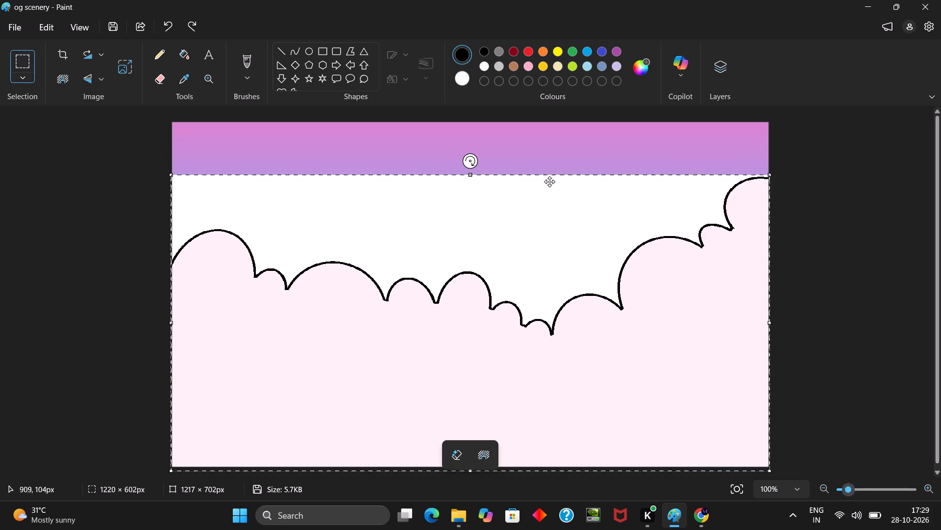
Remove the white background from the selected pasted clouds.
click(67, 84)
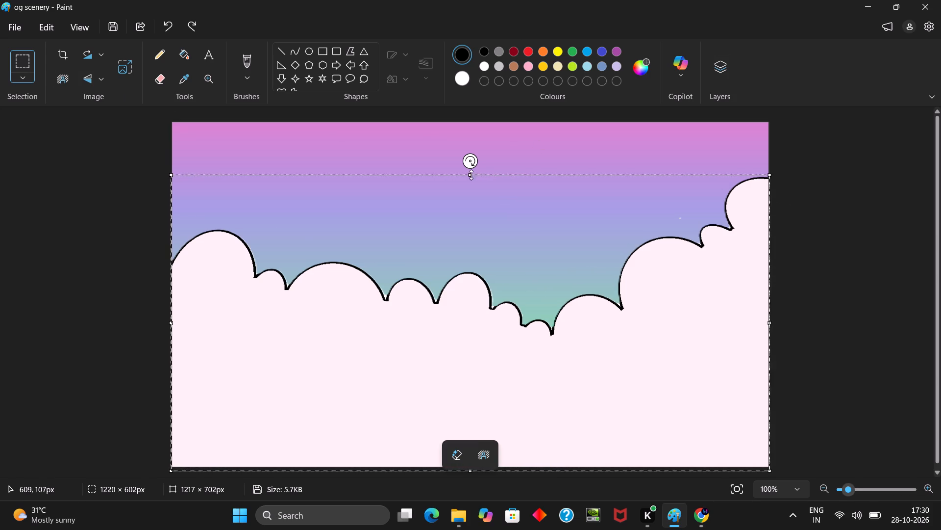
Adjust the height of the clouds to about 632 px, keeping their base at the bottom of the scenery, and place them.
drag(471, 175, 469, 178)
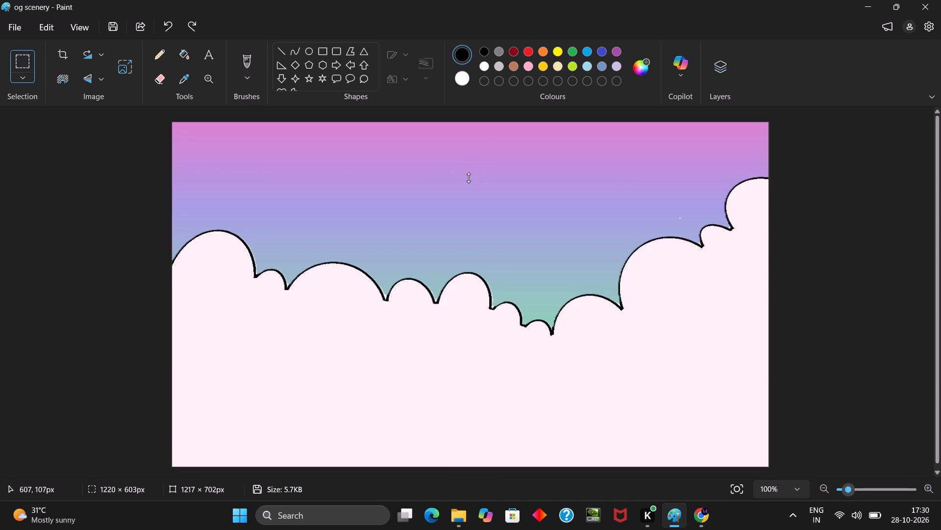
drag(469, 178, 463, 246)
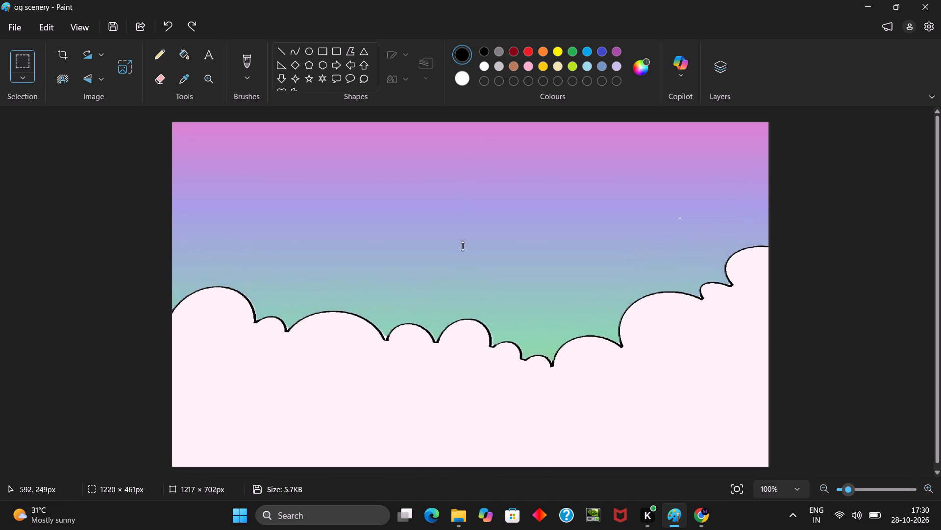
drag(463, 246, 467, 427)
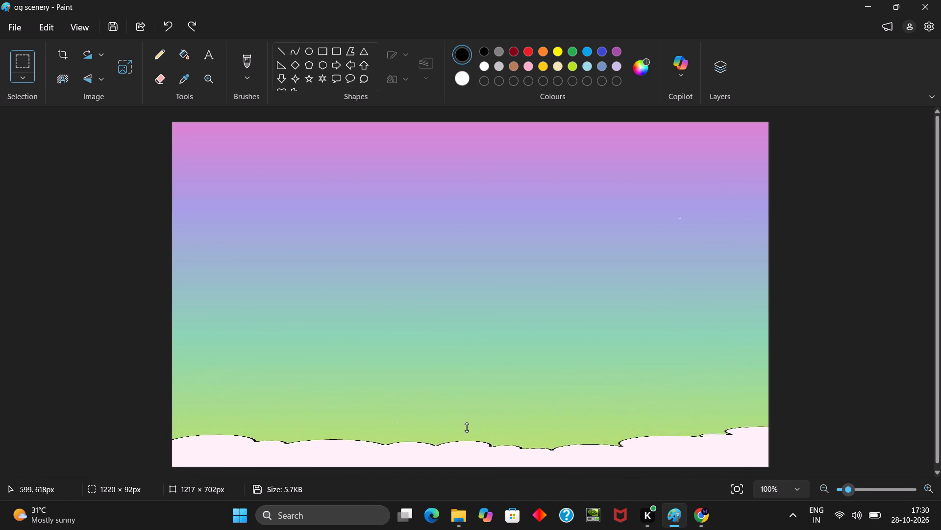
drag(467, 427, 475, 231)
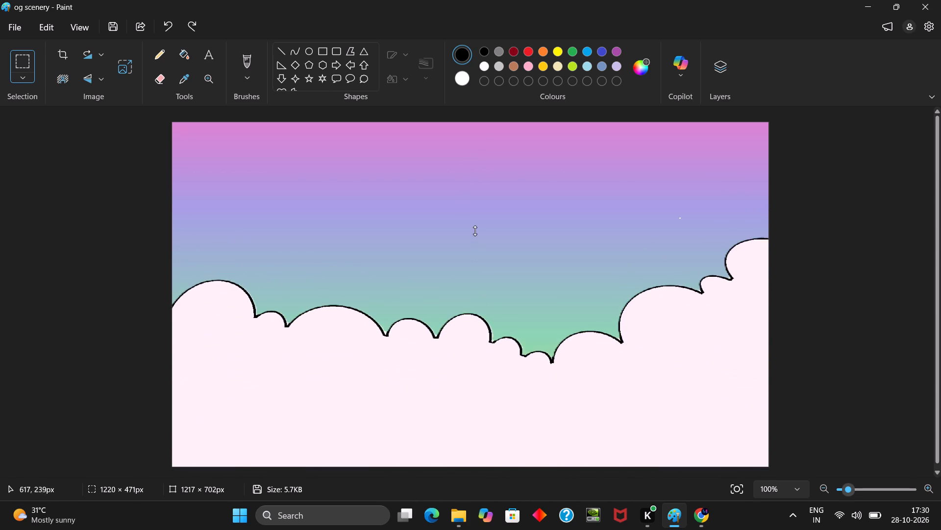
drag(475, 231, 472, 226)
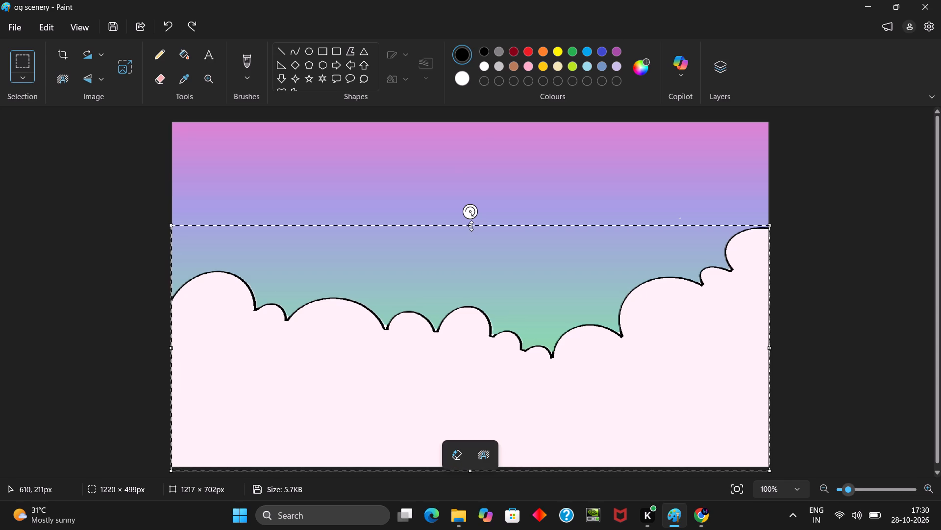
drag(473, 224, 472, 202)
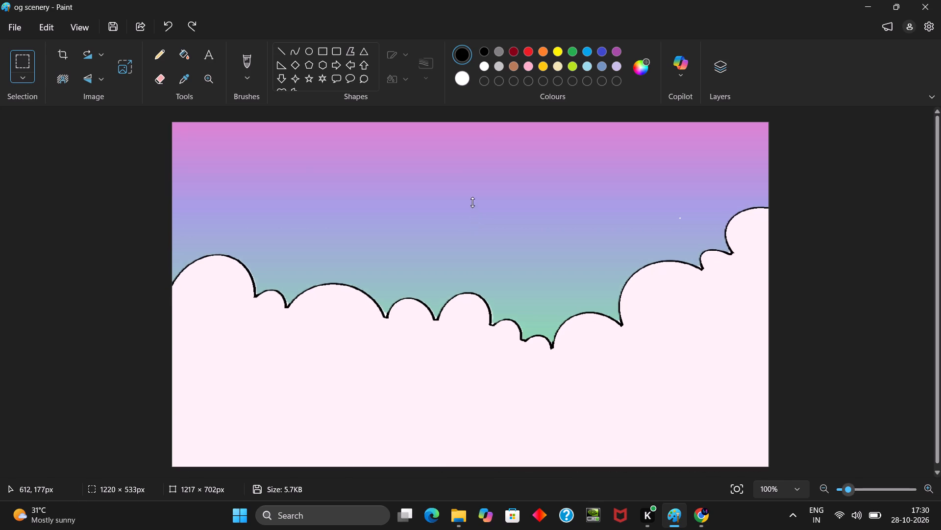
drag(472, 202, 480, 178)
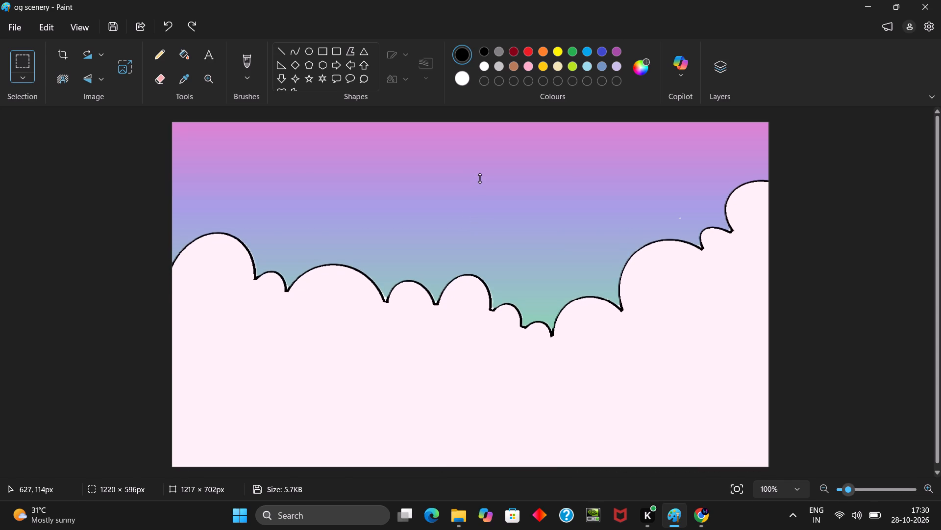
drag(480, 178, 488, 161)
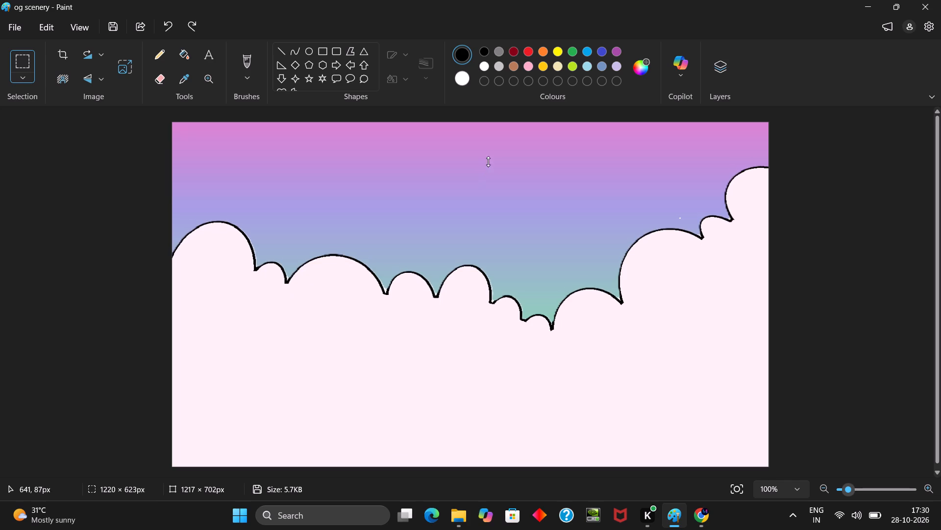
drag(488, 161, 490, 160)
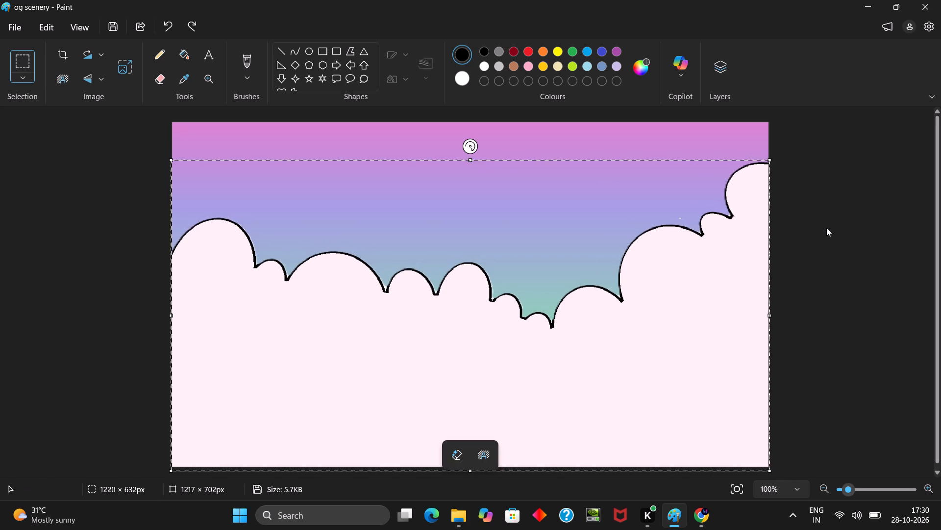
click(834, 224)
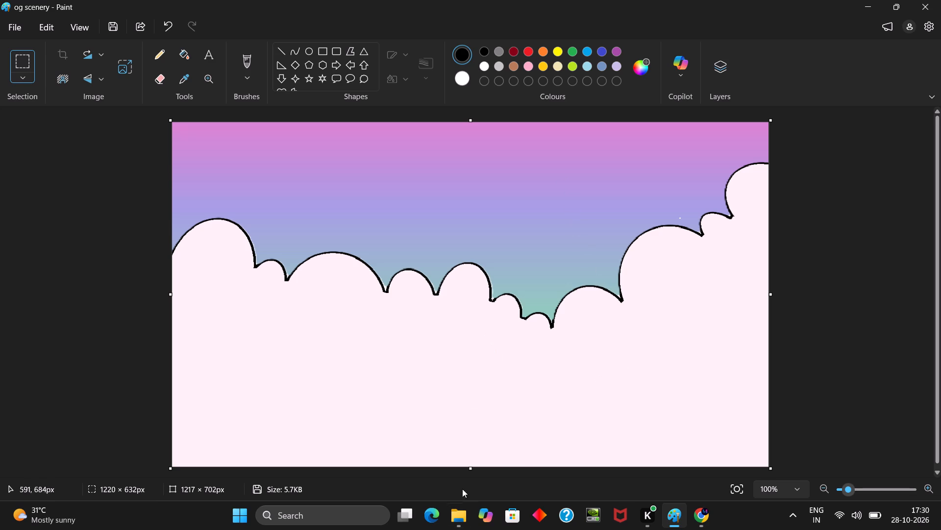
Switch to the Downloads folder in File Explorer and open the houseepic castle picture.
click(448, 514)
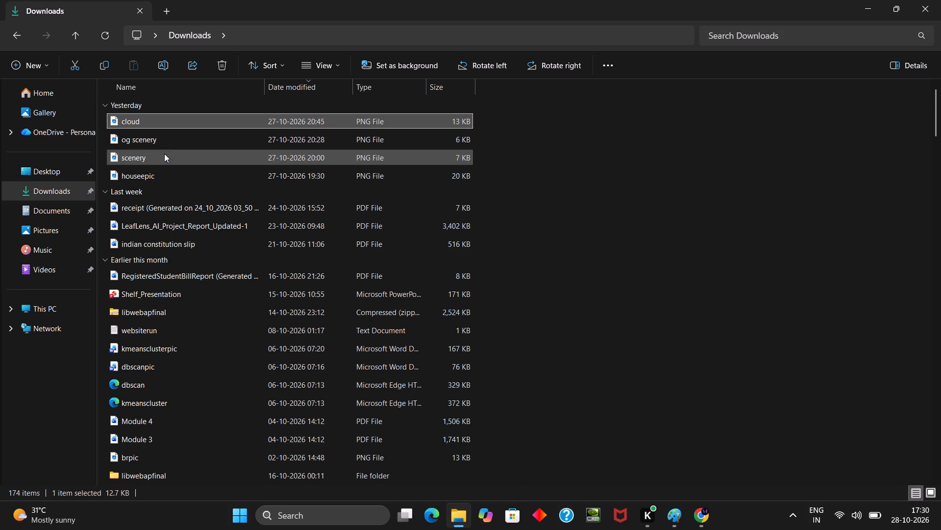
double_click(161, 172)
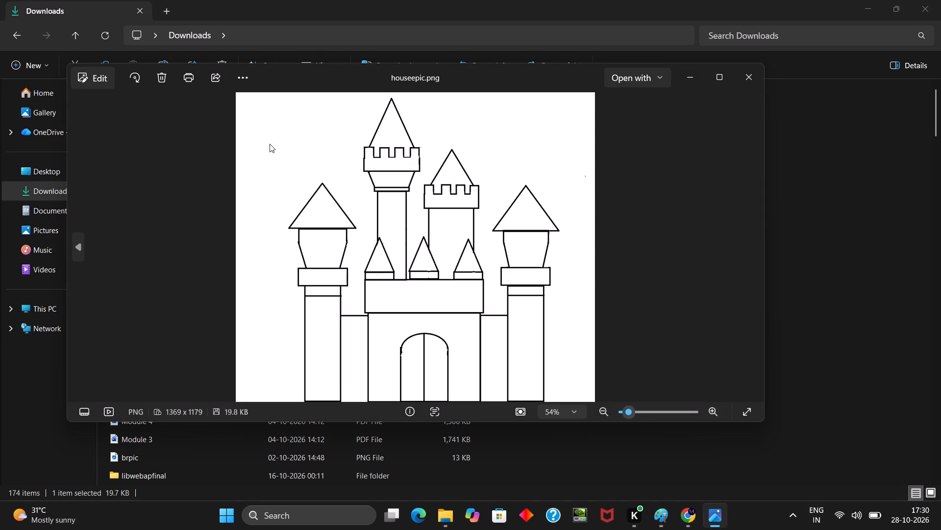
Close the houseepic preview and open the houseepic file from Downloads in Paint.
click(758, 76)
right_click(288, 178)
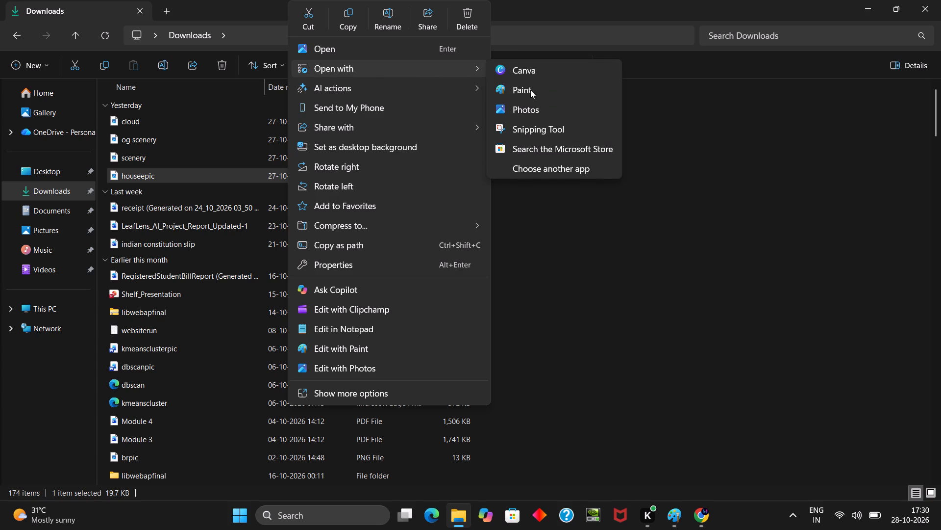
click(530, 90)
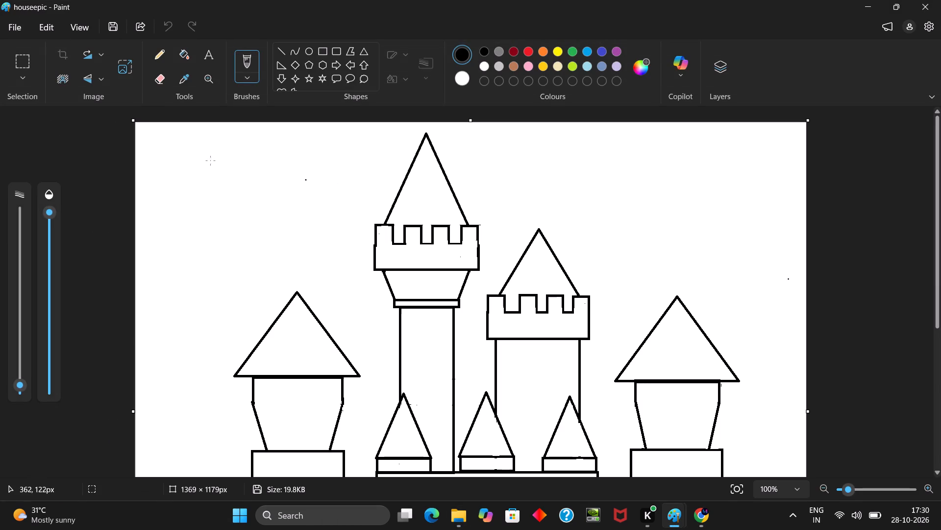
Select the whole castle drawing with a rectangle of about 1290 × 1164 px and copy it.
scroll(361, 224, down, 4)
scroll(428, 238, up, 2)
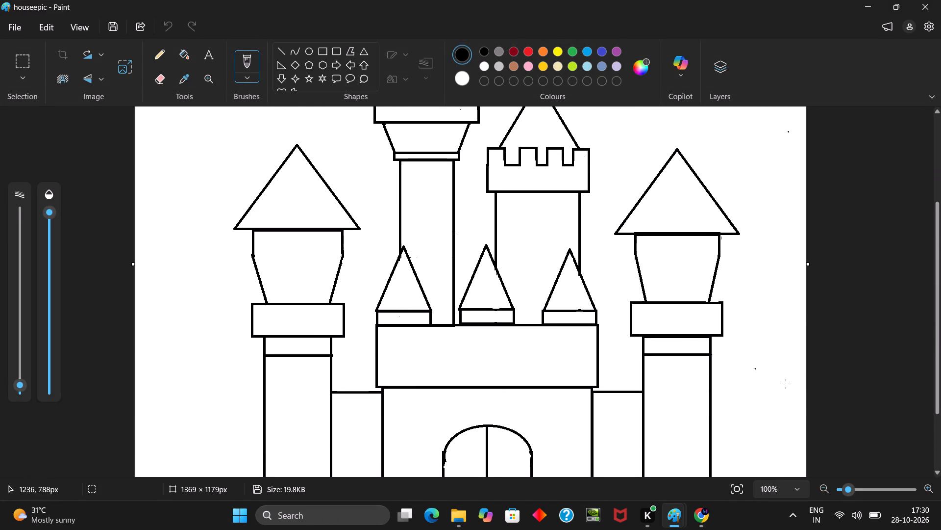
click(821, 491)
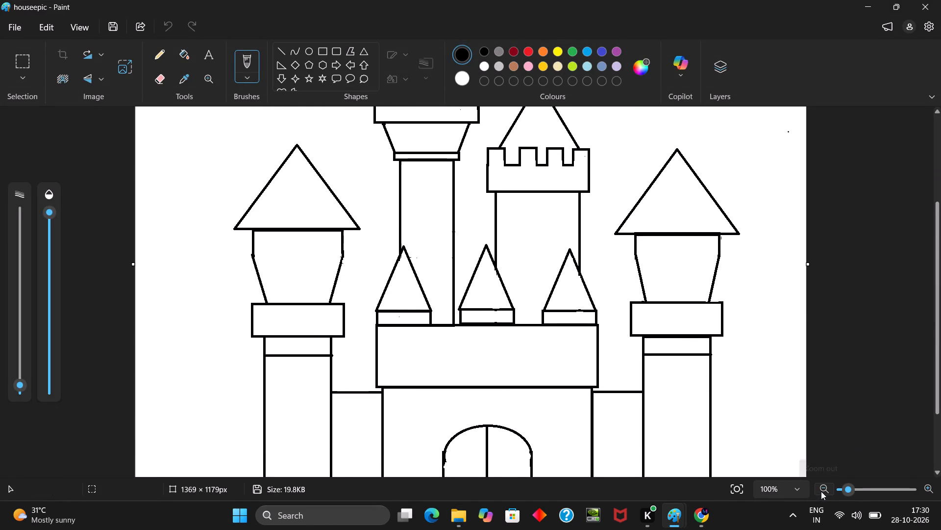
triple_click(821, 491)
click(821, 491)
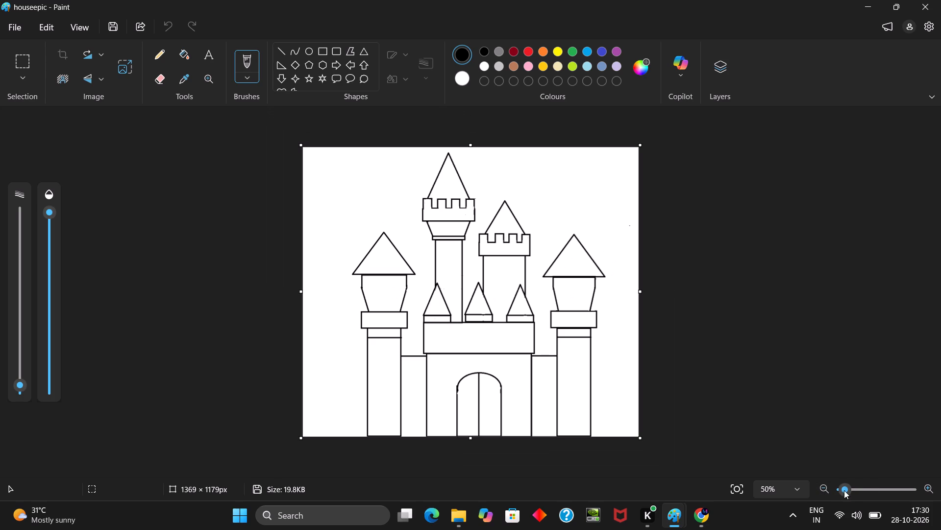
click(925, 483)
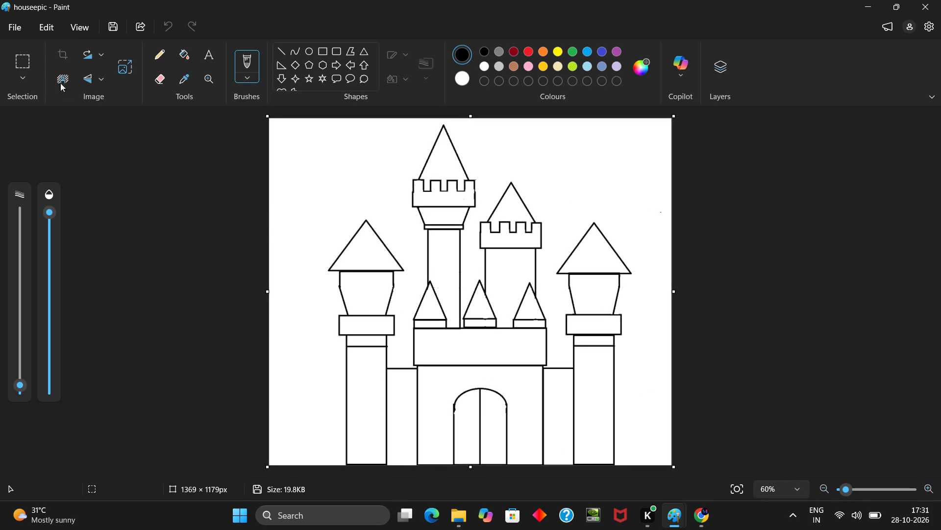
click(19, 60)
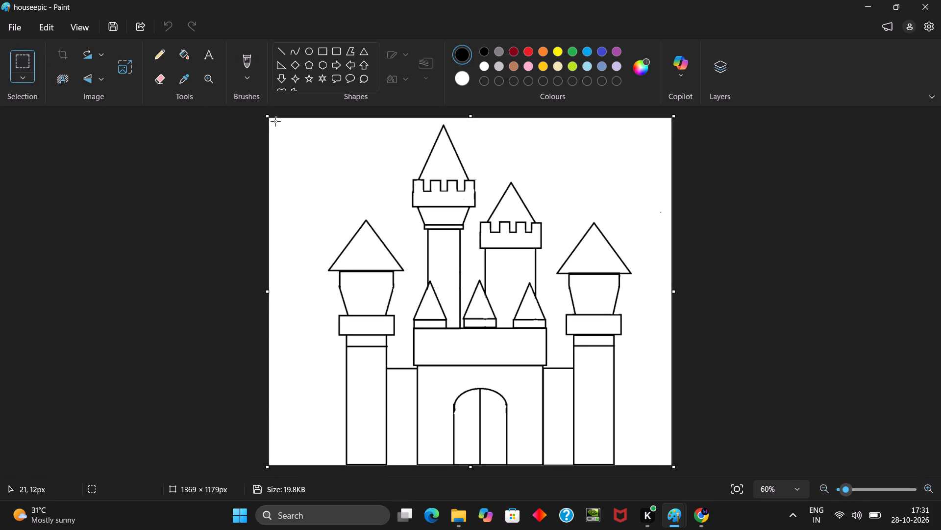
drag(275, 121, 645, 450)
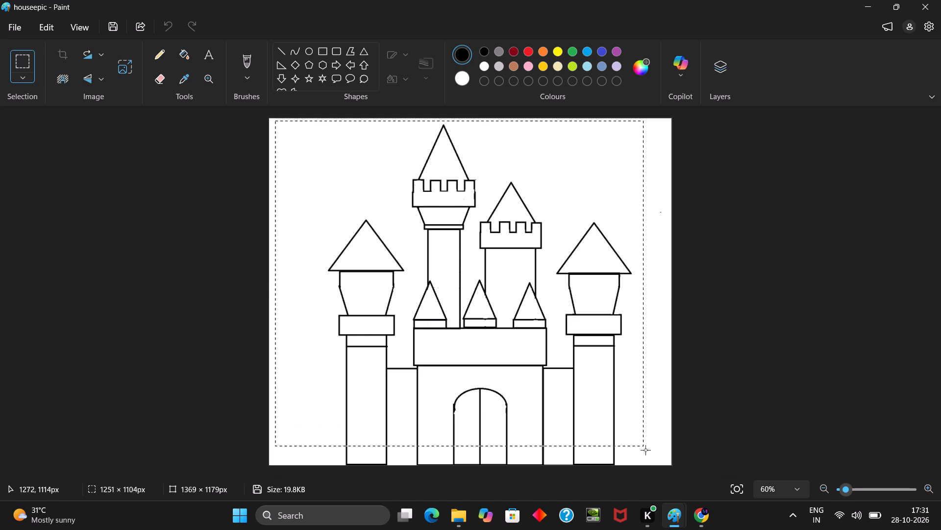
drag(645, 450, 655, 464)
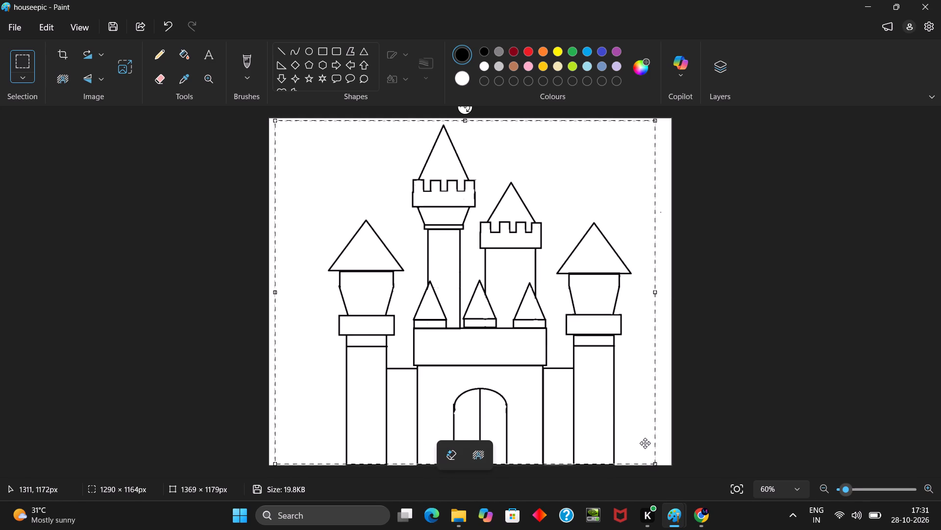
right_click(533, 299)
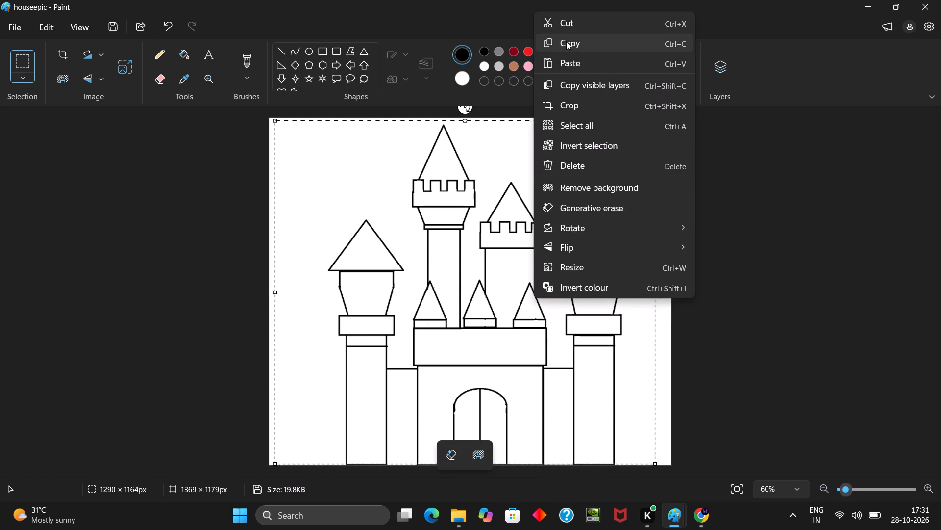
click(566, 41)
Switch to the og scenery picture in Paint, ready with the rectangular selection tool.
click(940, 0)
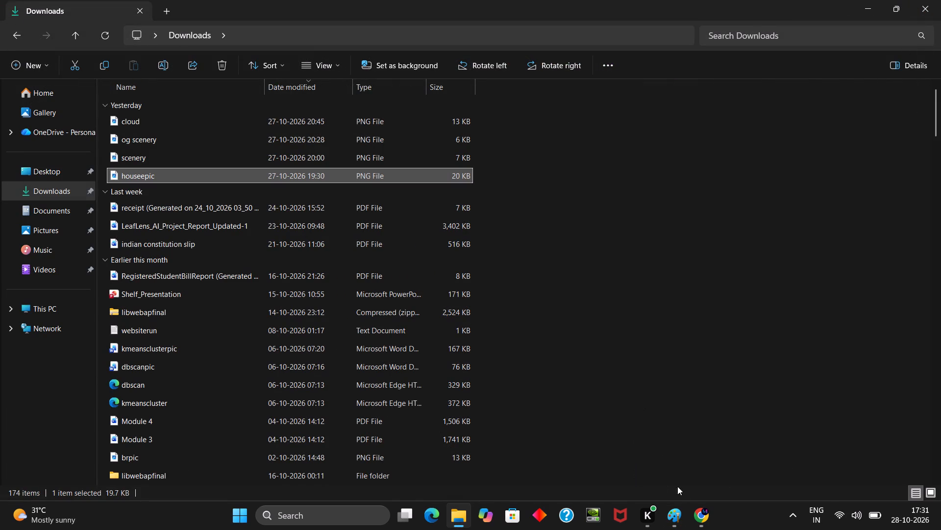
click(940, 0)
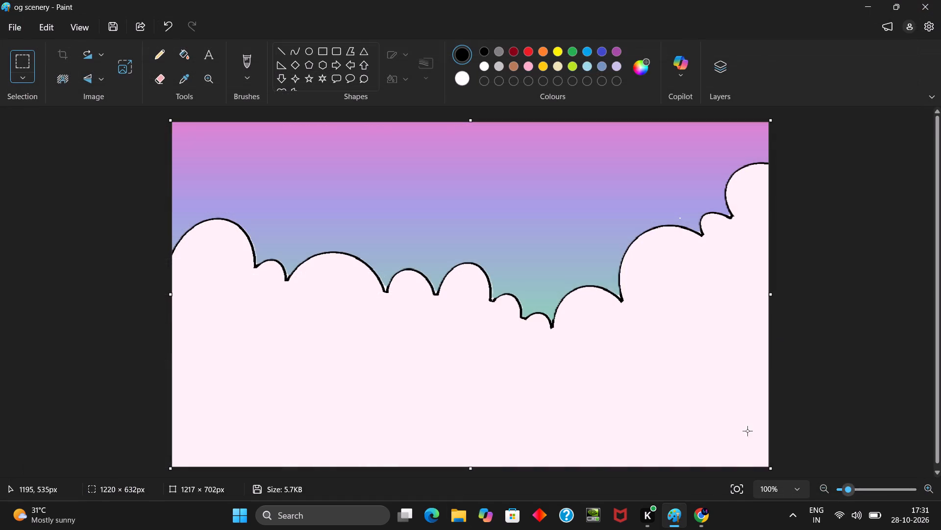
click(22, 64)
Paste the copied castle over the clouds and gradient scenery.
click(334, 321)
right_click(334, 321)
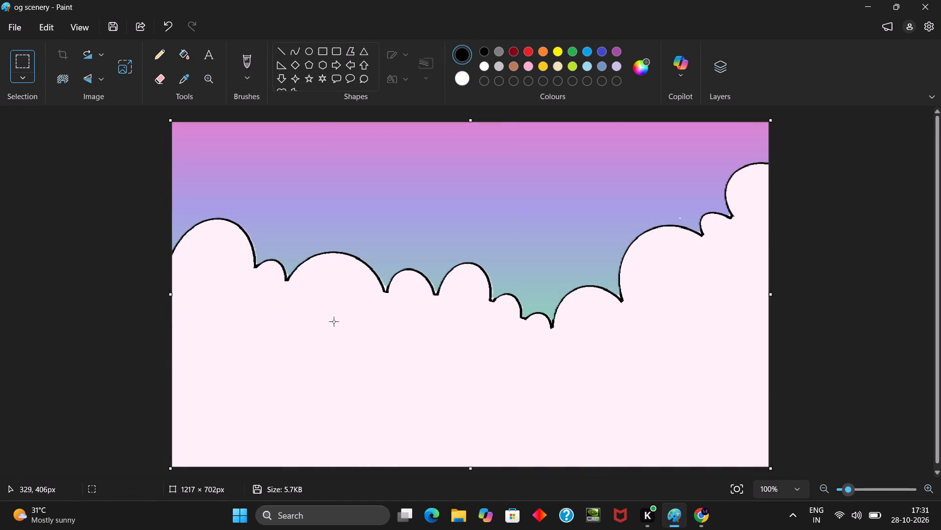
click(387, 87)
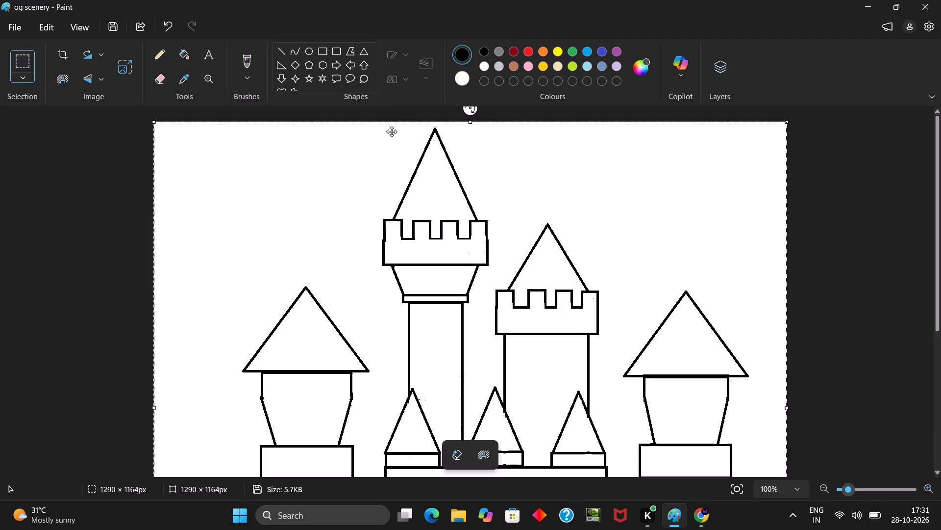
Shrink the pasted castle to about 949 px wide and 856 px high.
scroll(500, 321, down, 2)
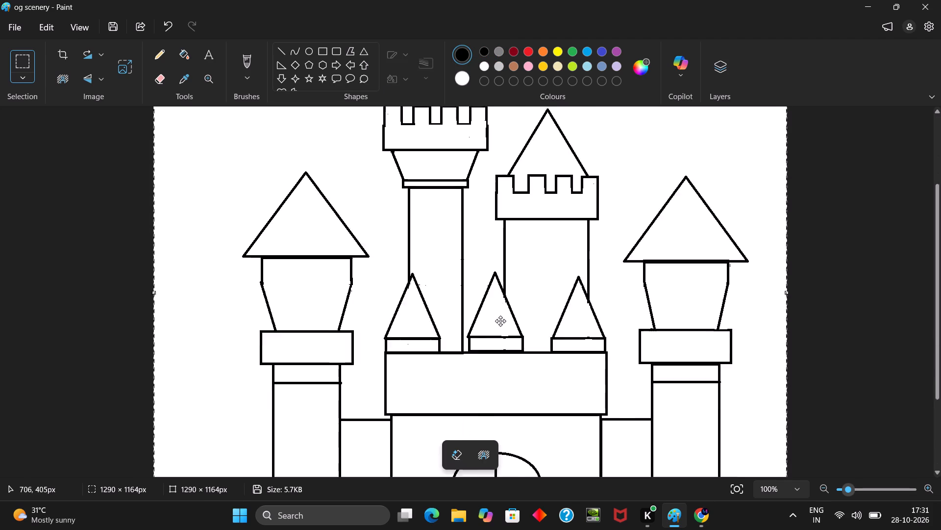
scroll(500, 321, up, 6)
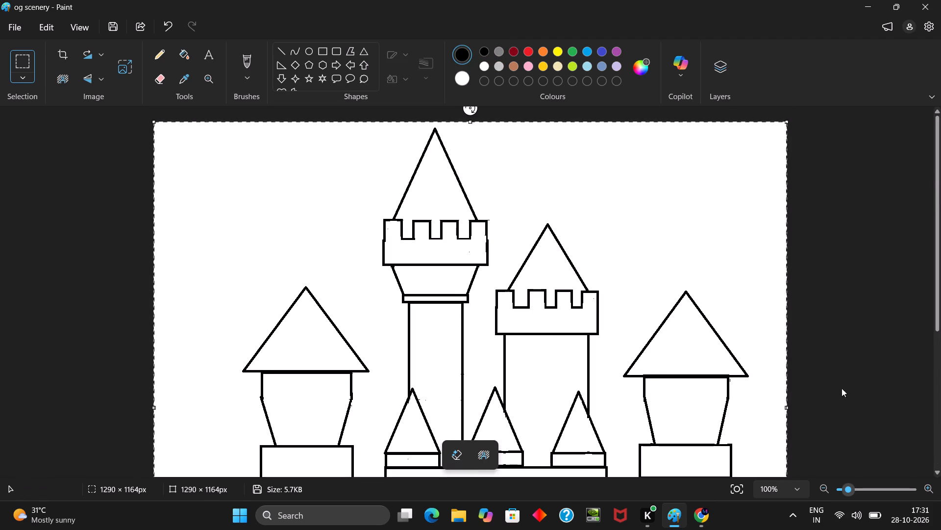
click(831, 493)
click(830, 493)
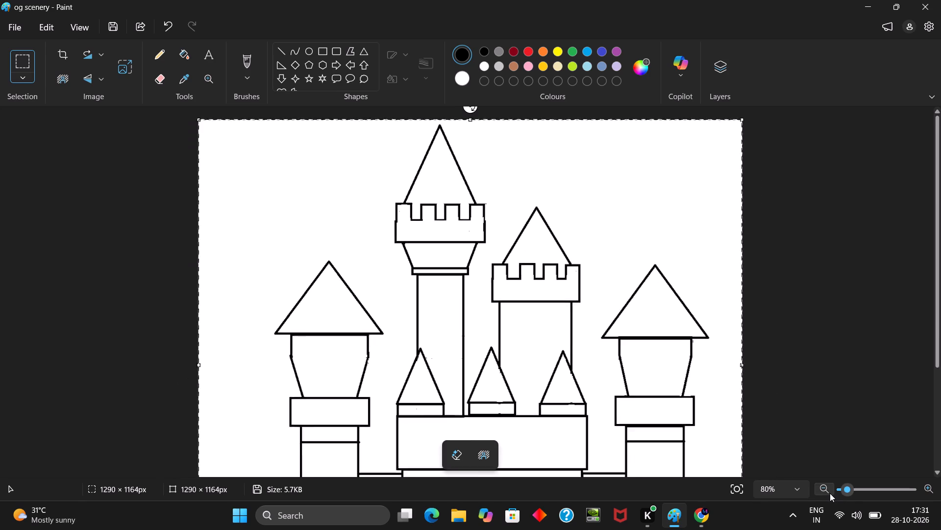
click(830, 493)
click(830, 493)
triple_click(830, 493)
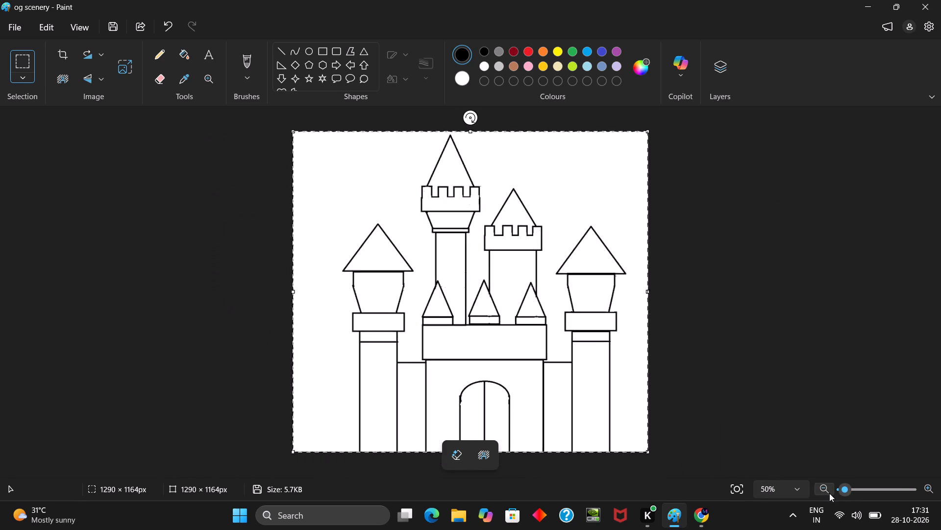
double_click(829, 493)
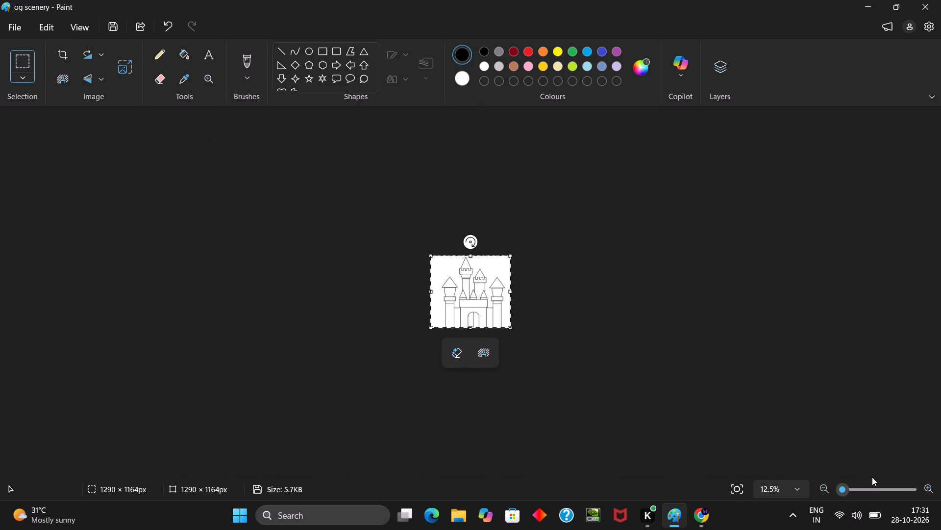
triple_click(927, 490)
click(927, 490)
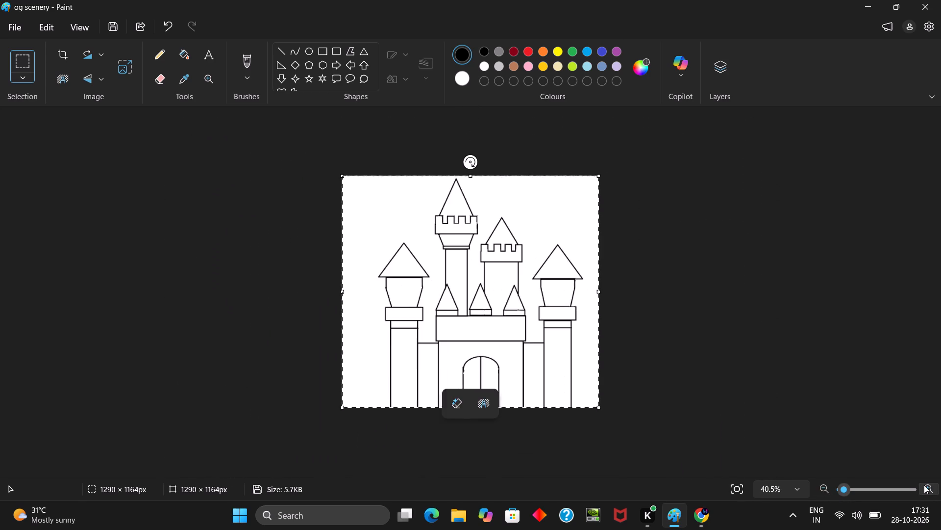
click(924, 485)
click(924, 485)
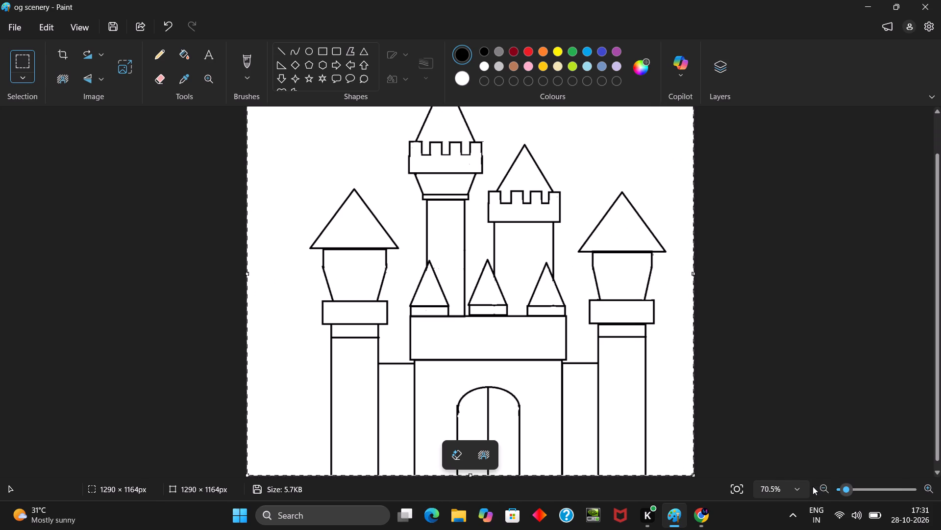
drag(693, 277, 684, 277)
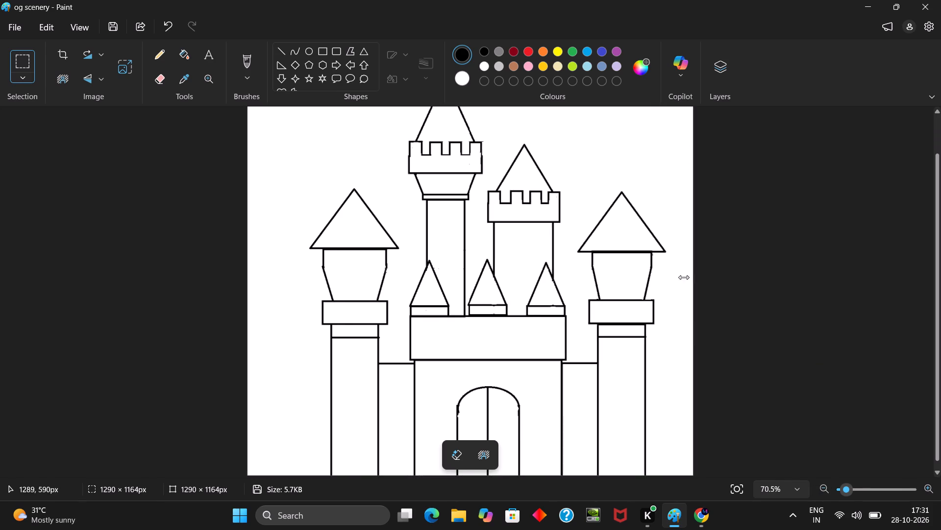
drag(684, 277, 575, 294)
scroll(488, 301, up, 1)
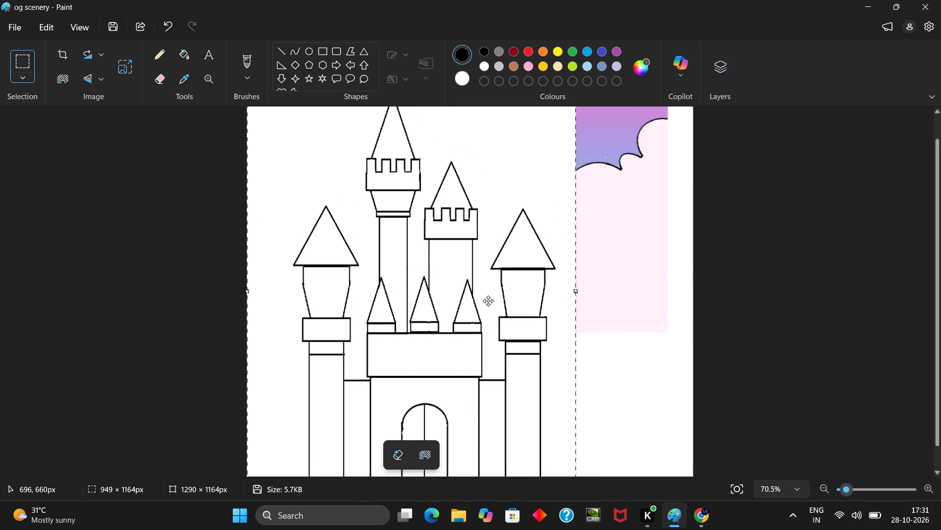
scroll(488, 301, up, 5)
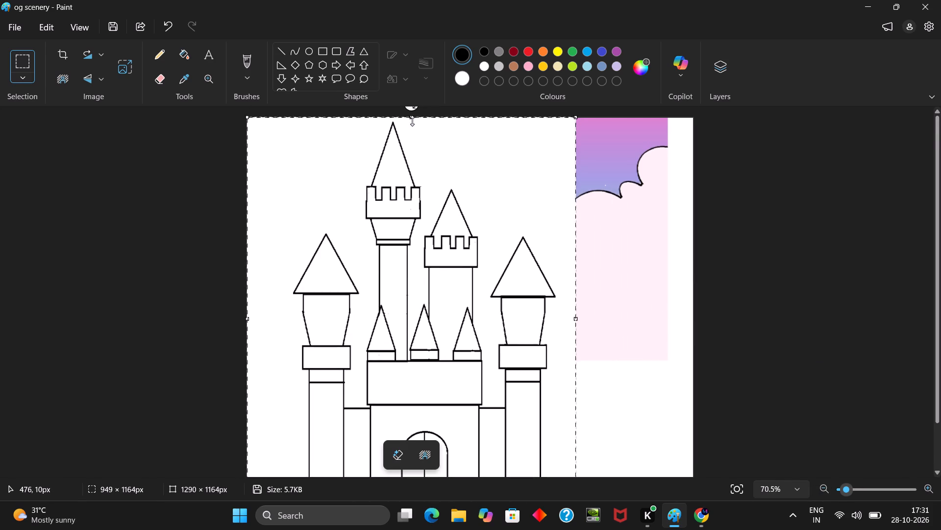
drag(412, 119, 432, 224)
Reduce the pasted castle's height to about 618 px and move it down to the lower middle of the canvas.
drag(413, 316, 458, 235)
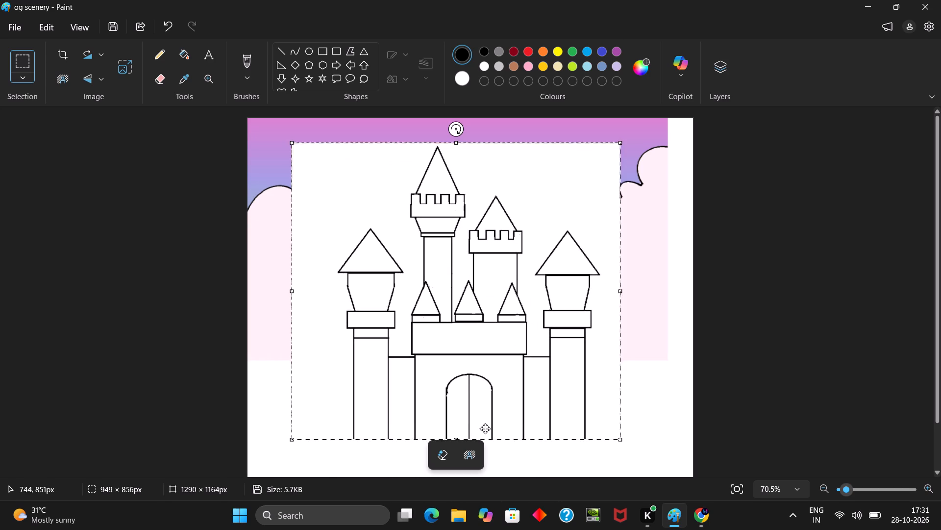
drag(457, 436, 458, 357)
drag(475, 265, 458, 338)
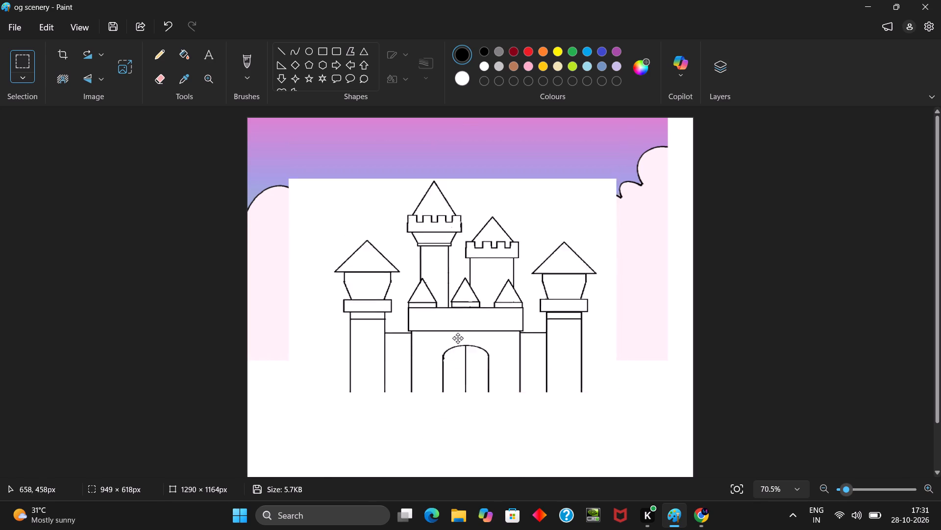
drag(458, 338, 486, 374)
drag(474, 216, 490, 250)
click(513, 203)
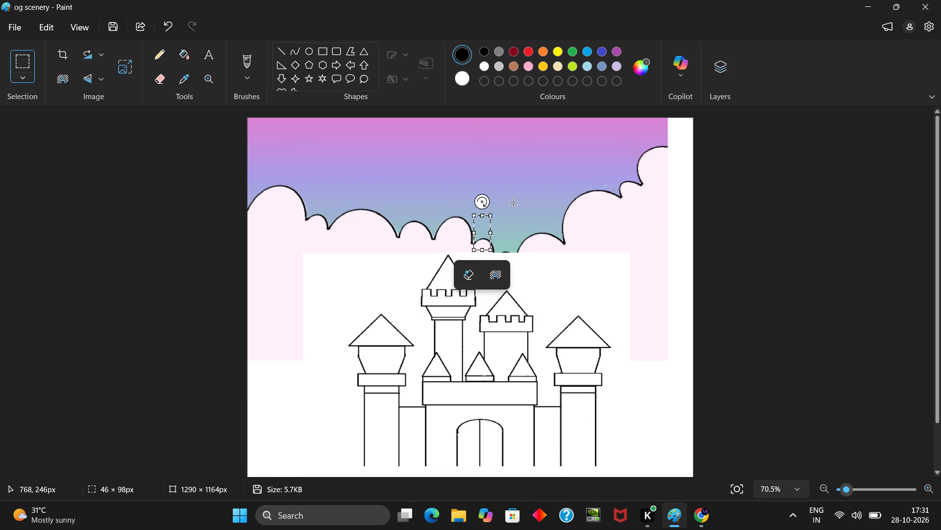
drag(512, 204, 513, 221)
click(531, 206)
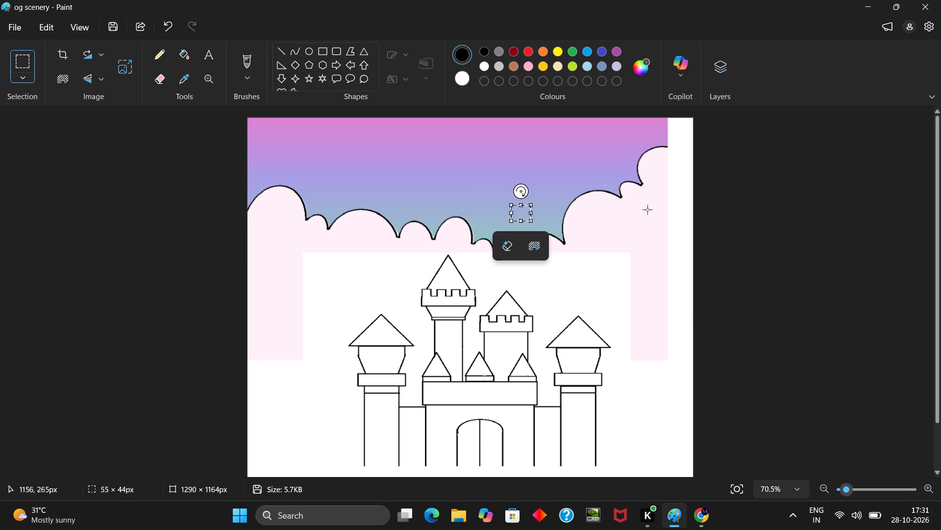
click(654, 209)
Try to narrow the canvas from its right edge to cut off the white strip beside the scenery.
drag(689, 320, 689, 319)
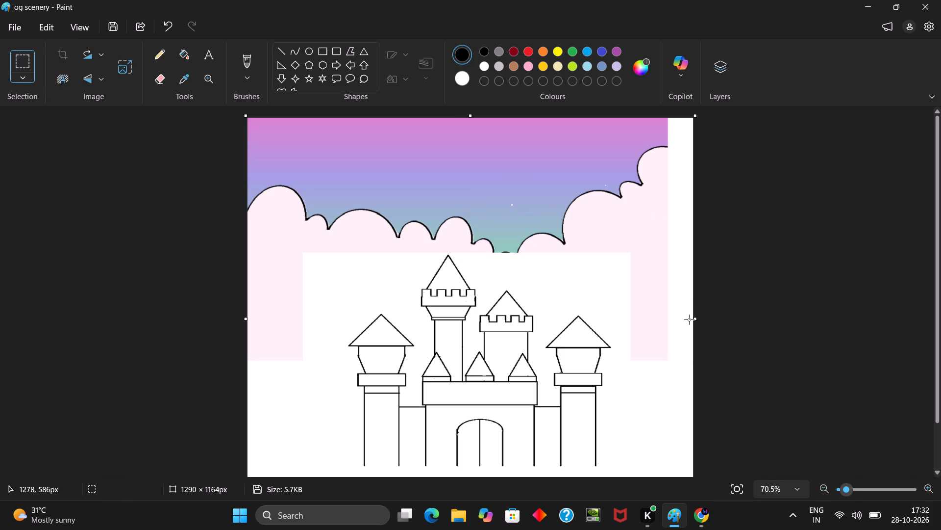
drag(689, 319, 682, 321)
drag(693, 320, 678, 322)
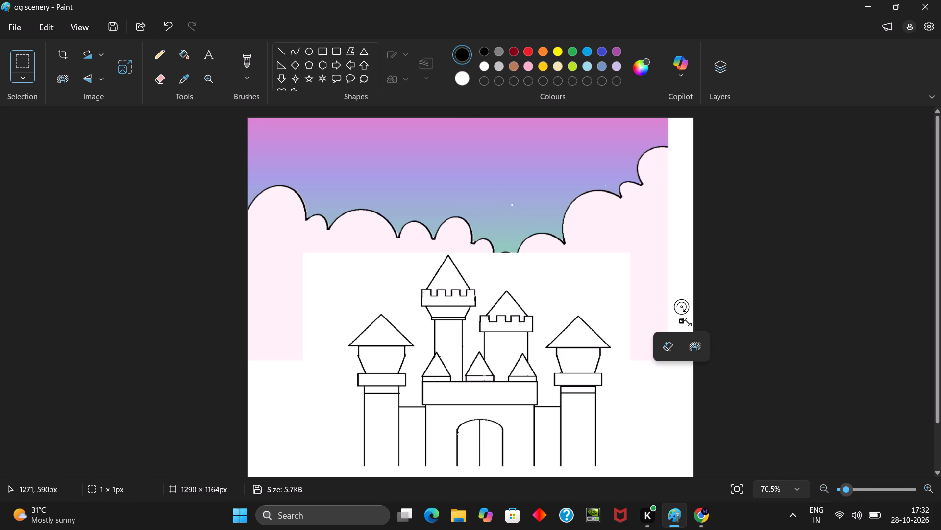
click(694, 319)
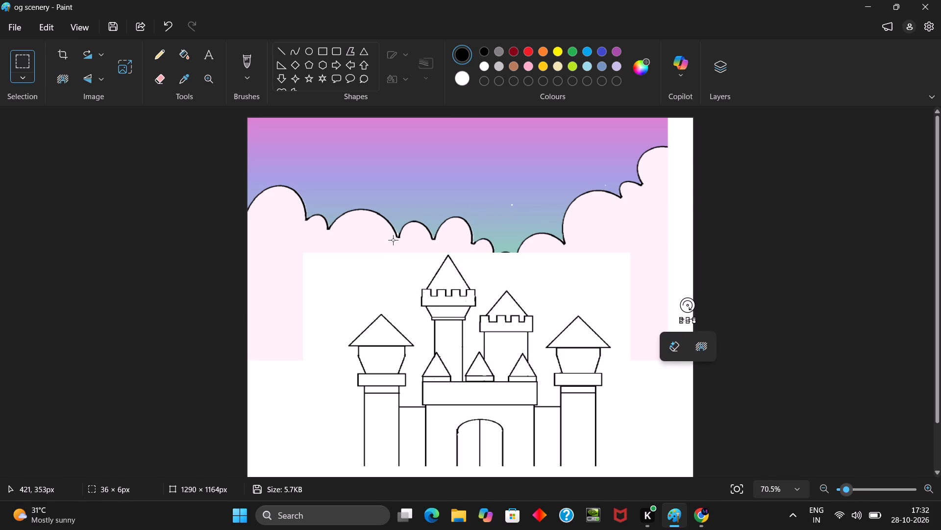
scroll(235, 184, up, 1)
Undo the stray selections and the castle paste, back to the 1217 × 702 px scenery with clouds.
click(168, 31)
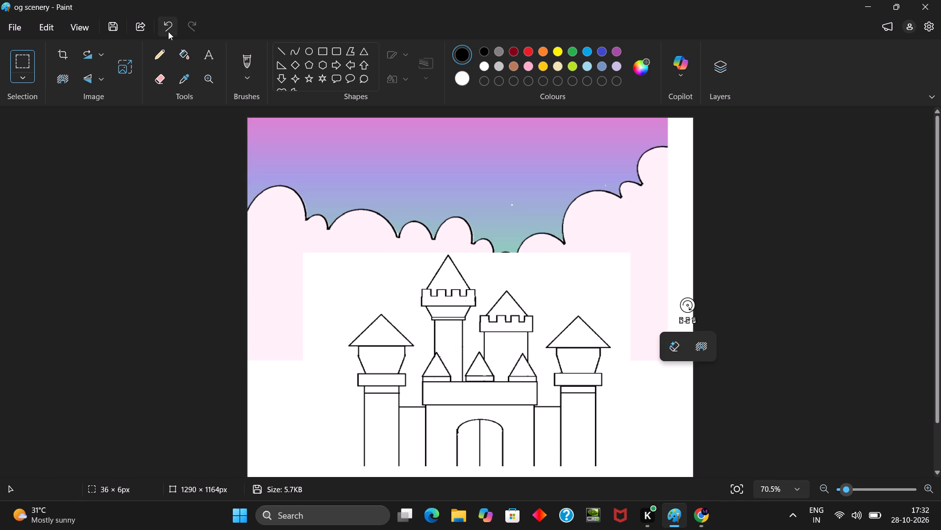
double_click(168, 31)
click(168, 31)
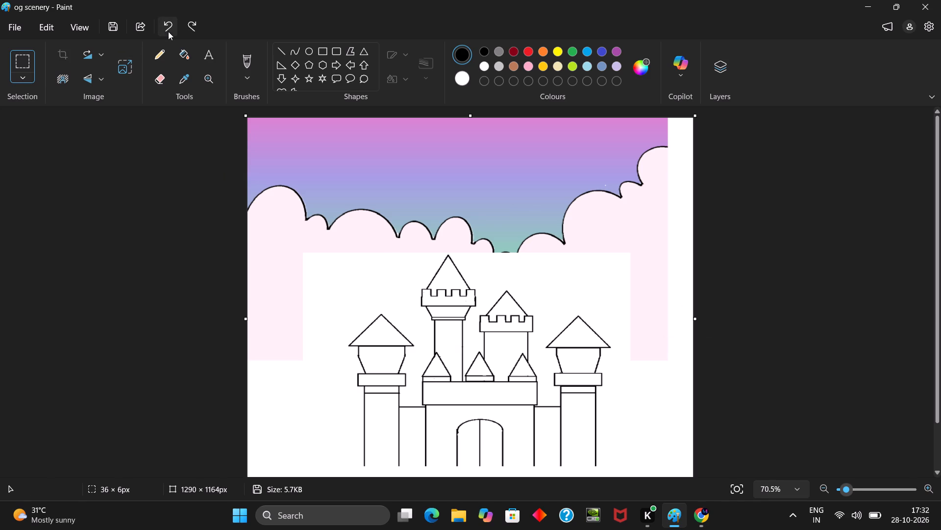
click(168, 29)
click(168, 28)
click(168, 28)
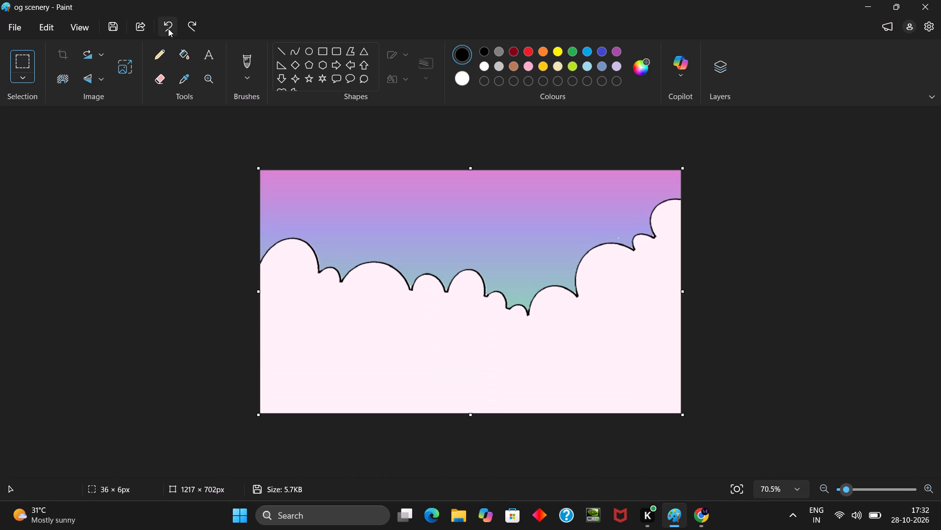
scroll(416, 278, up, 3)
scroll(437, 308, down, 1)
Trim the scenery canvas from its bottom edge to a height of about 697 px.
click(932, 490)
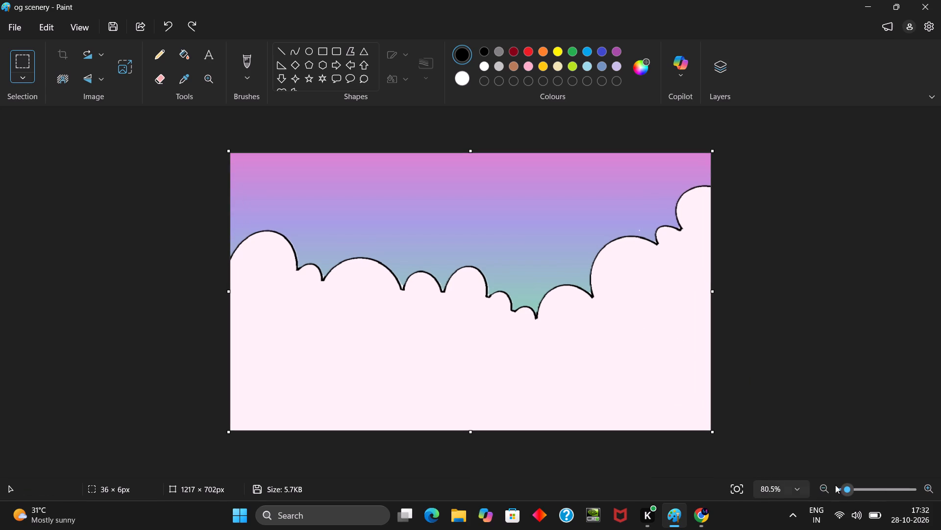
click(922, 490)
click(922, 490)
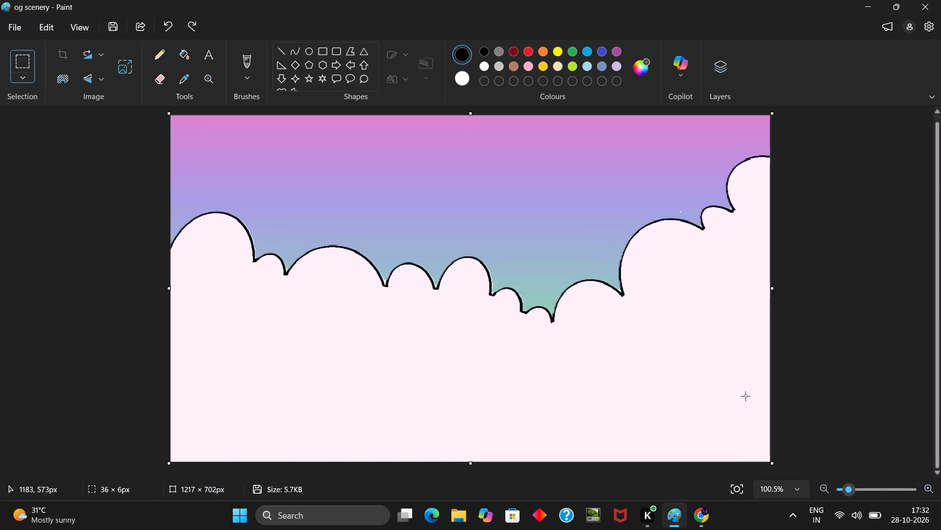
click(23, 64)
click(377, 228)
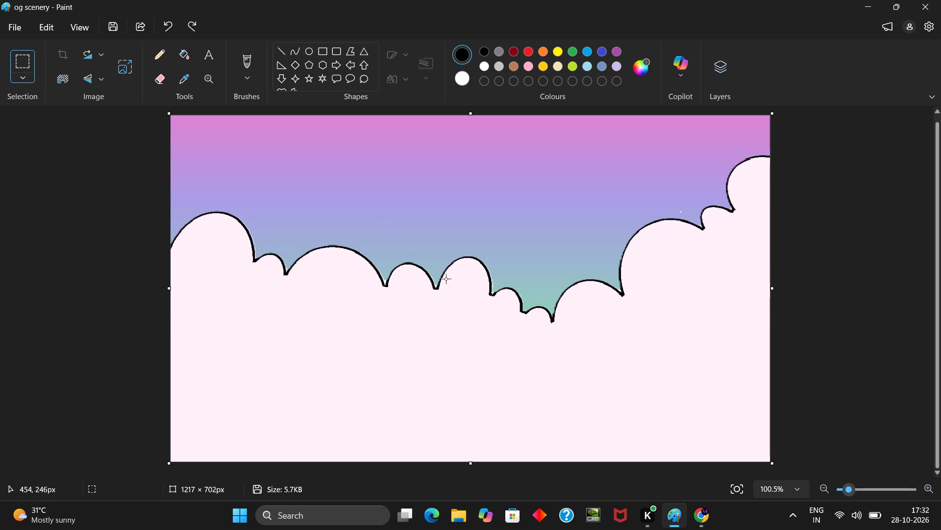
drag(471, 463, 467, 426)
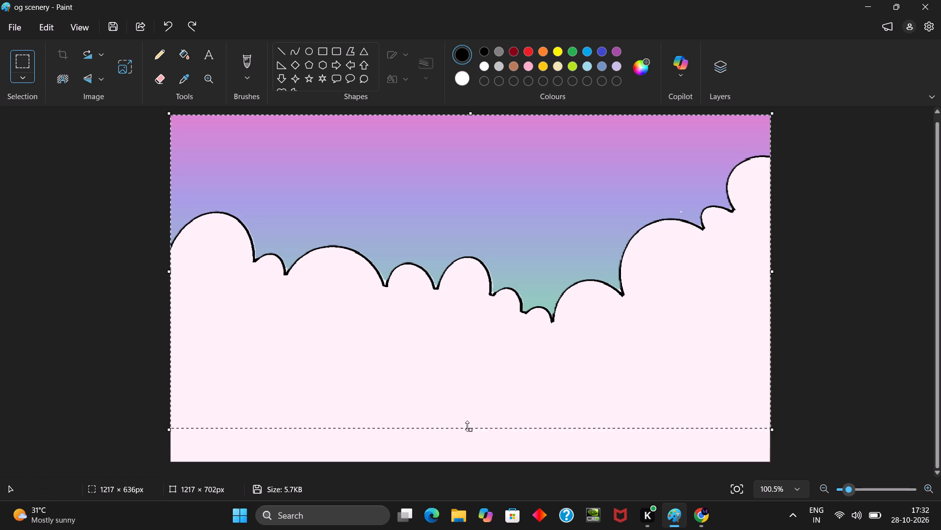
drag(467, 426, 455, 351)
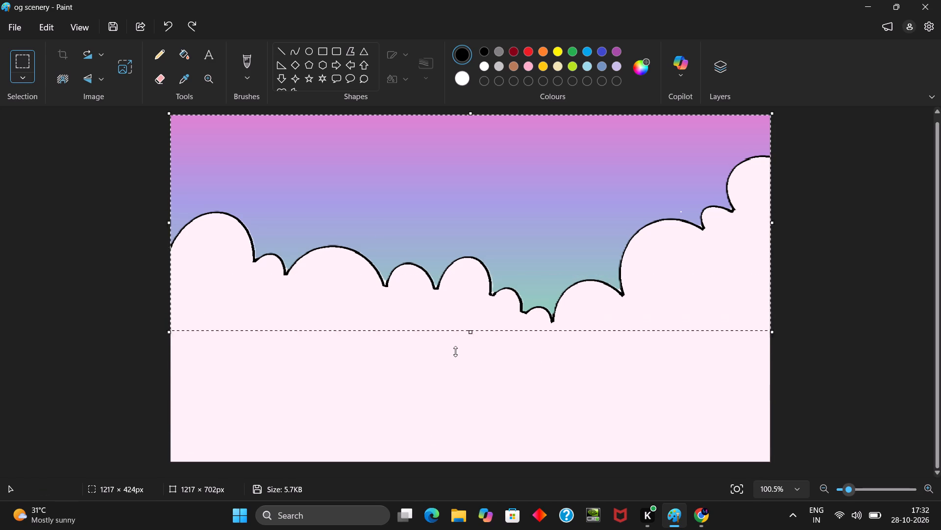
drag(455, 351, 458, 459)
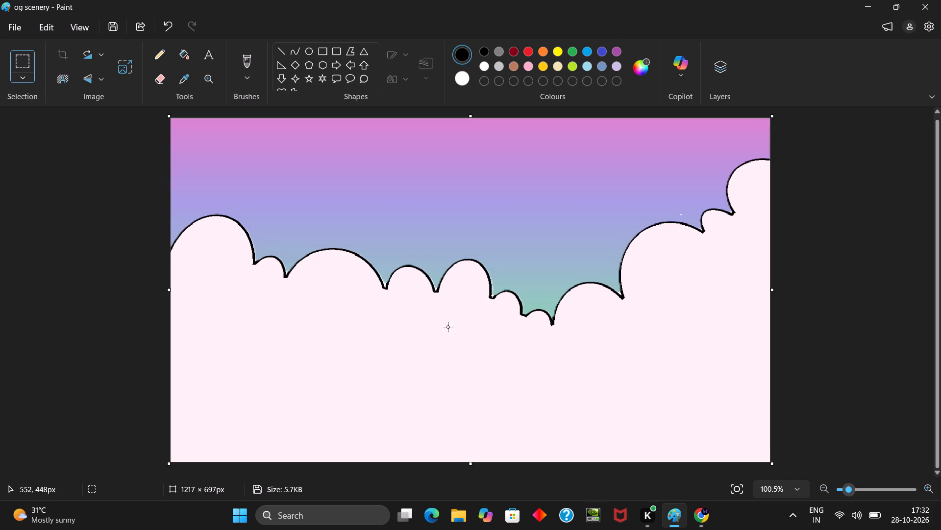
drag(461, 291, 451, 303)
click(491, 250)
Paste the copied castle over the scenery and reduce its height to about 602 px.
right_click(317, 221)
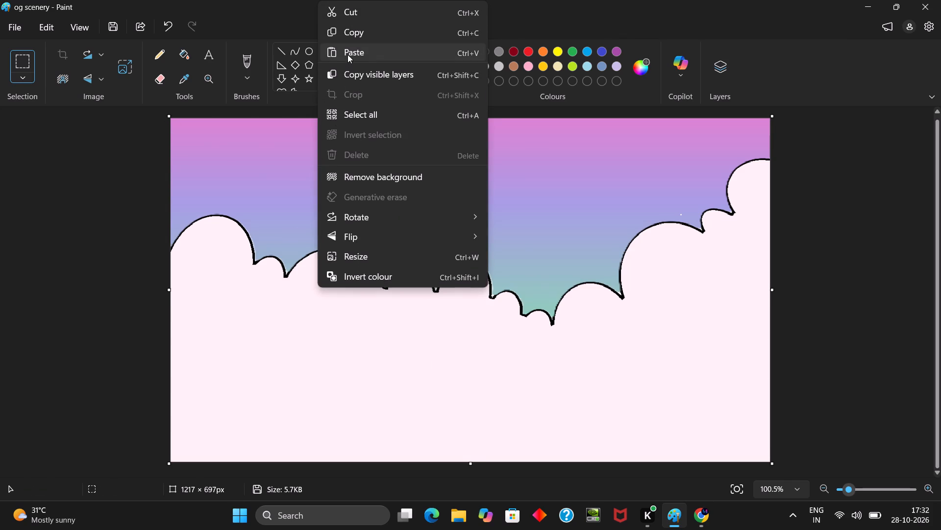
click(347, 54)
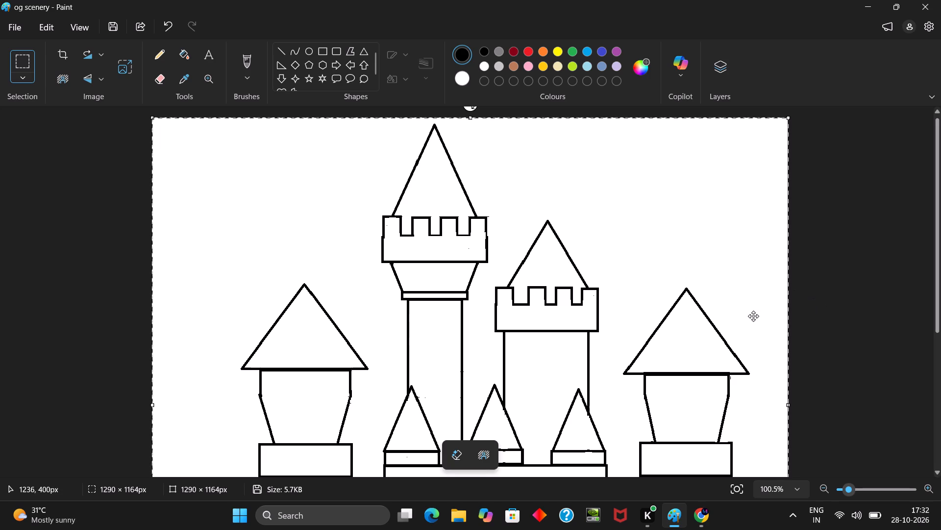
click(753, 316)
drag(471, 118, 488, 273)
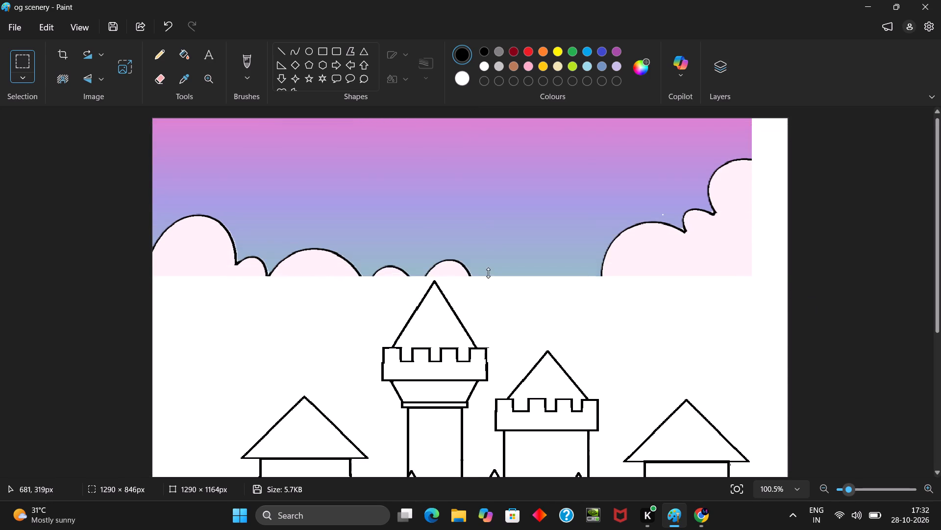
drag(488, 273, 484, 252)
drag(490, 321, 476, 226)
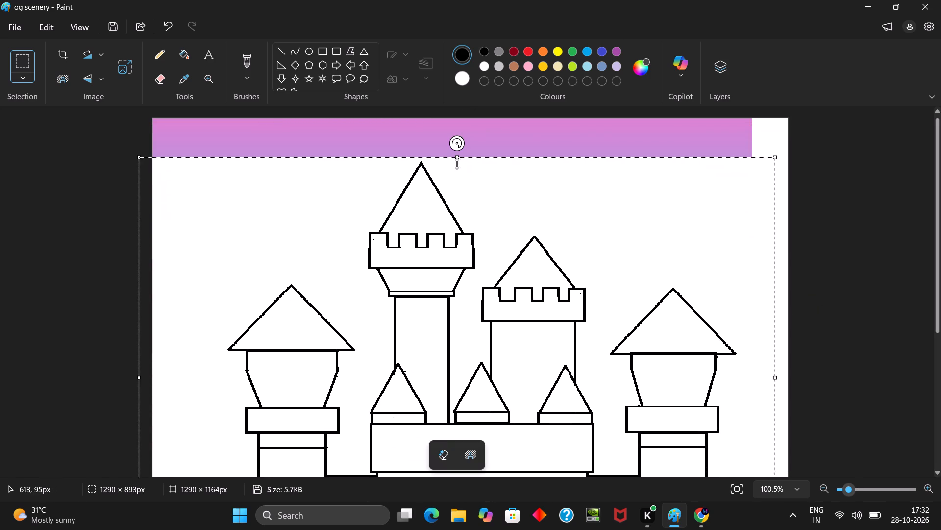
drag(458, 159, 465, 301)
drag(467, 347, 468, 240)
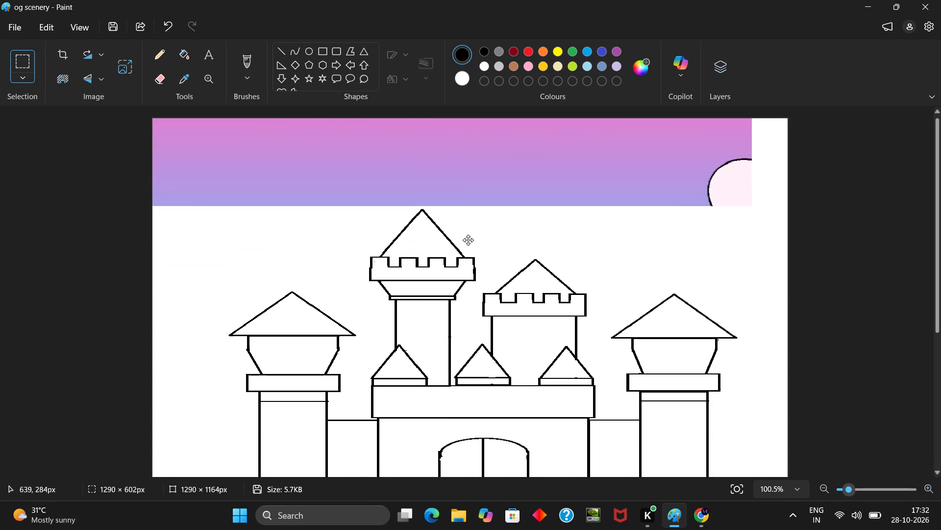
drag(468, 240, 469, 222)
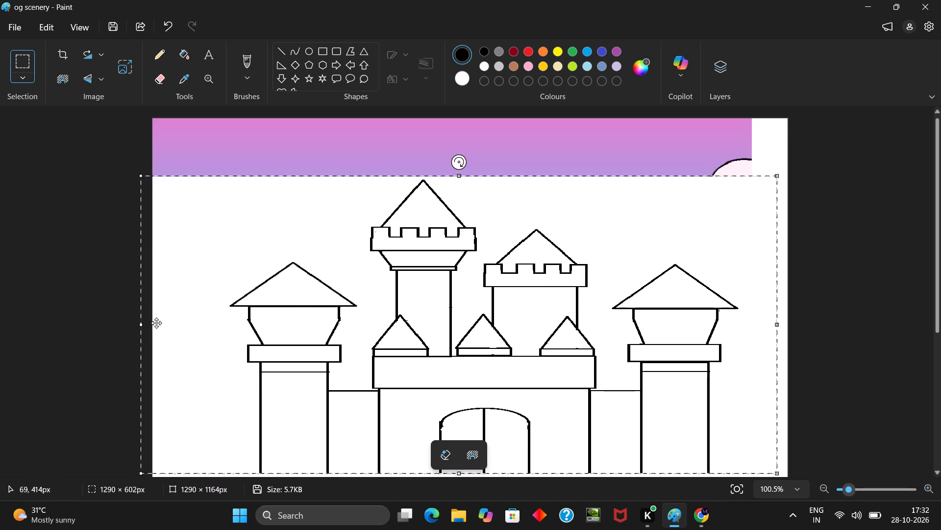
Narrow the pasted castle to about 977 px and centre it over the clouds, with its base near the scenery's bottom edge.
drag(139, 323, 296, 339)
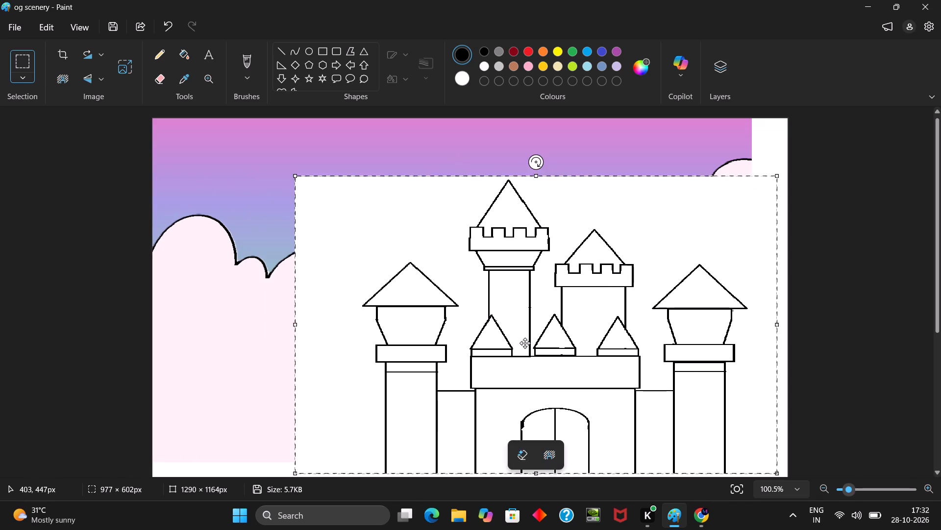
drag(531, 343, 456, 296)
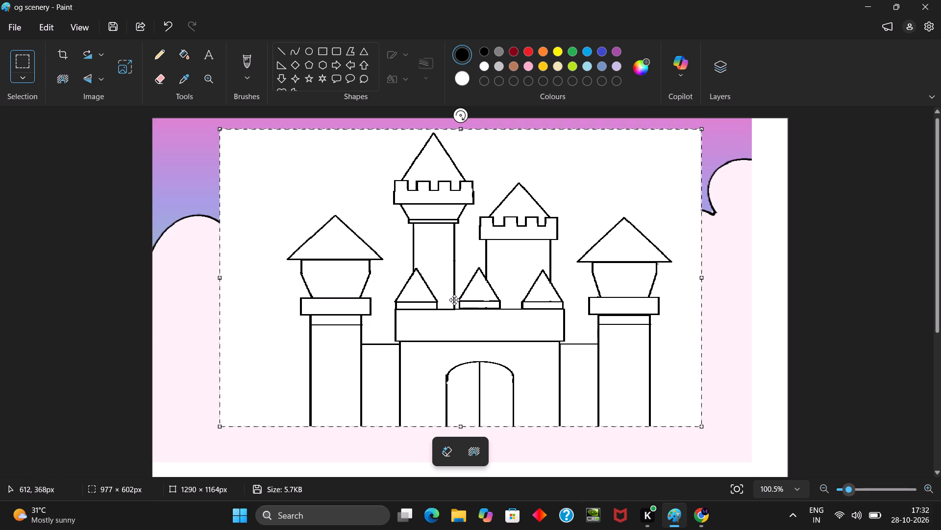
drag(475, 312, 475, 313)
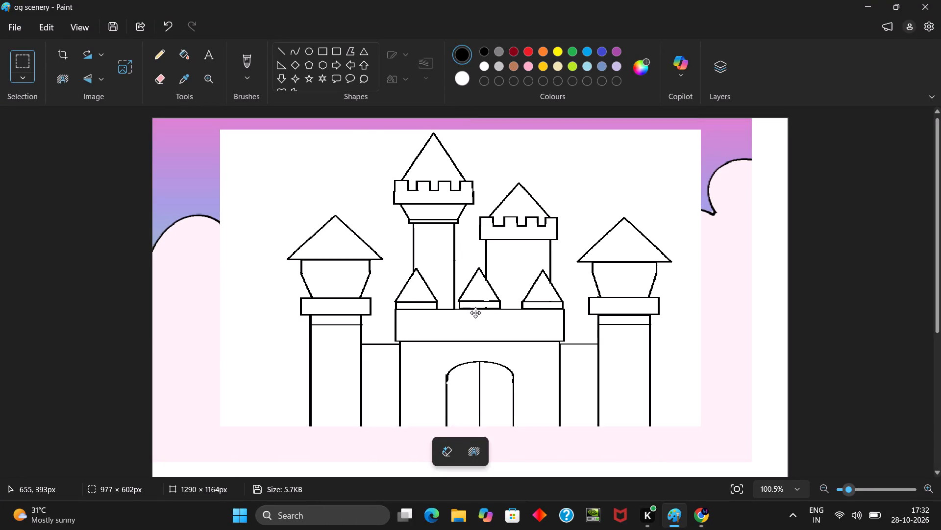
drag(475, 313, 483, 345)
click(696, 517)
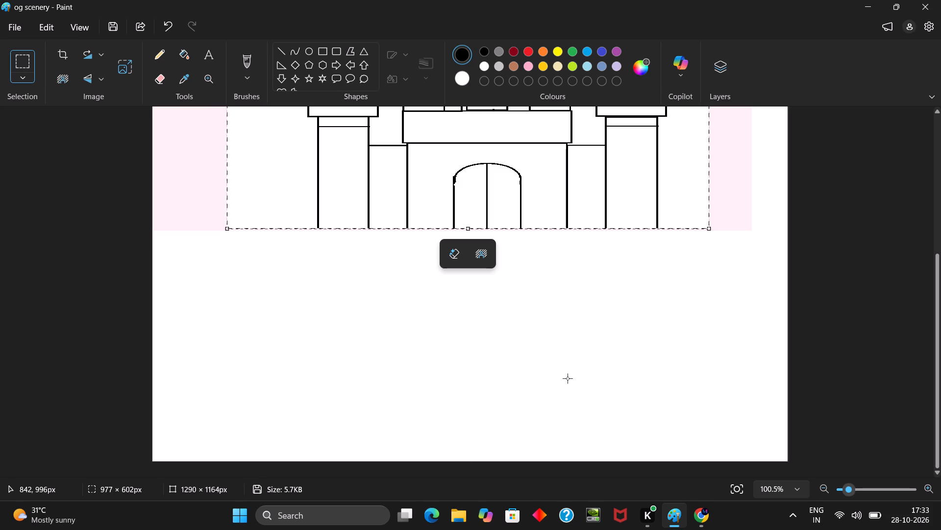
scroll(568, 378, up, 2)
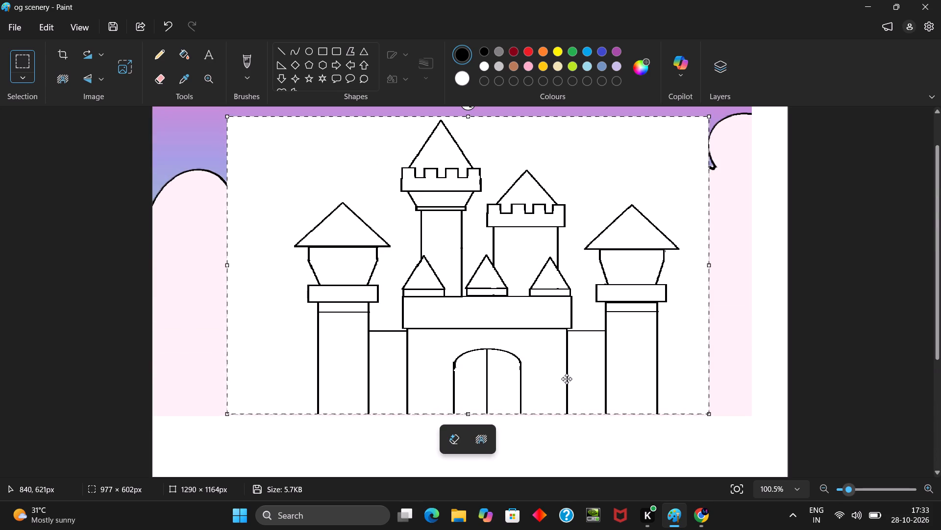
scroll(567, 379, up, 1)
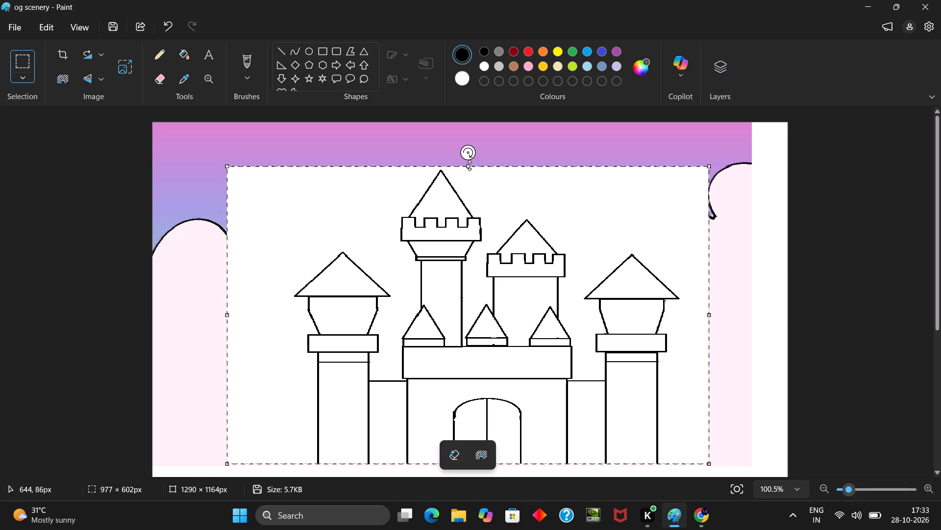
Enlarge the pasted castle to about 1053 × 687 px, aligning its base with the scenery's bottom edge and checking the Gemini palace picture.
drag(470, 165, 470, 160)
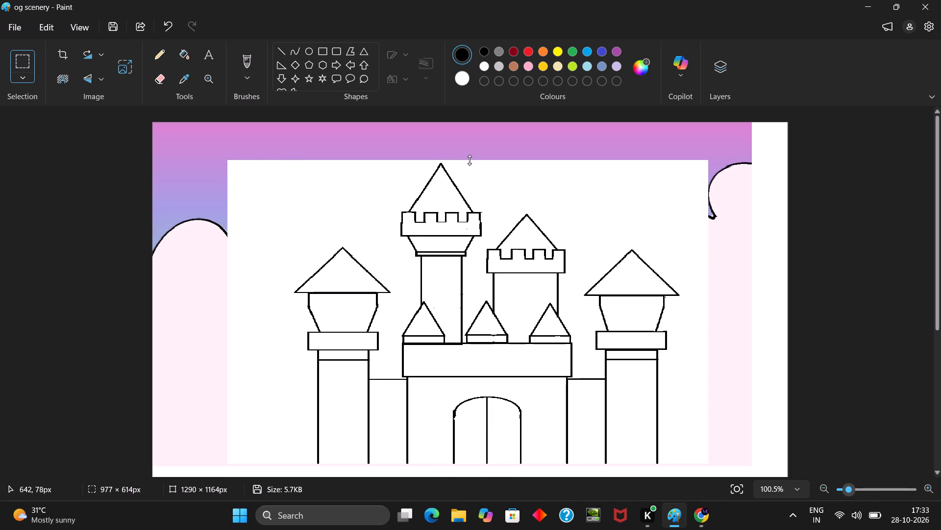
drag(470, 160, 474, 153)
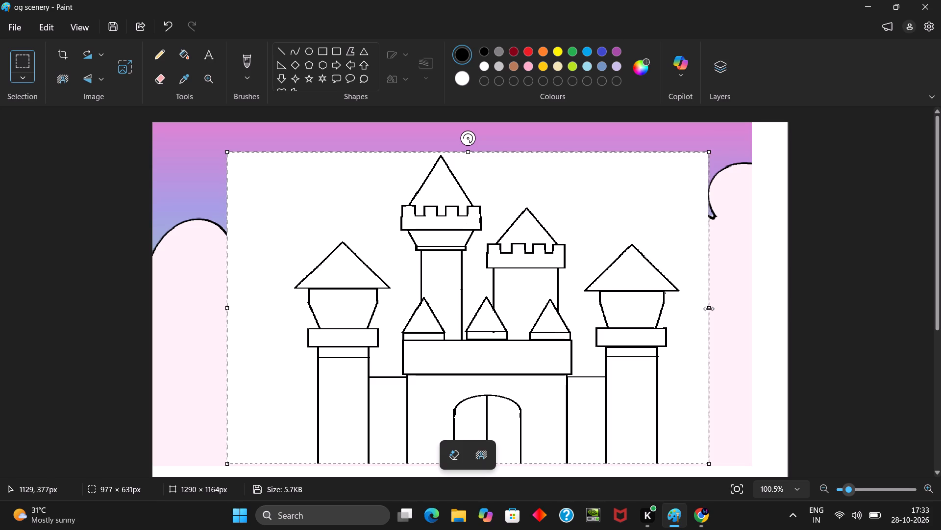
drag(709, 310, 715, 310)
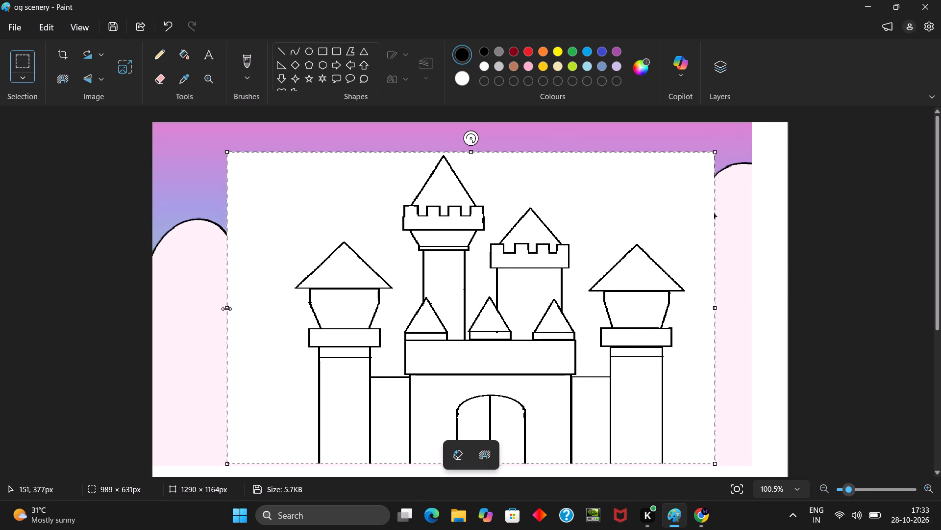
drag(226, 309, 196, 315)
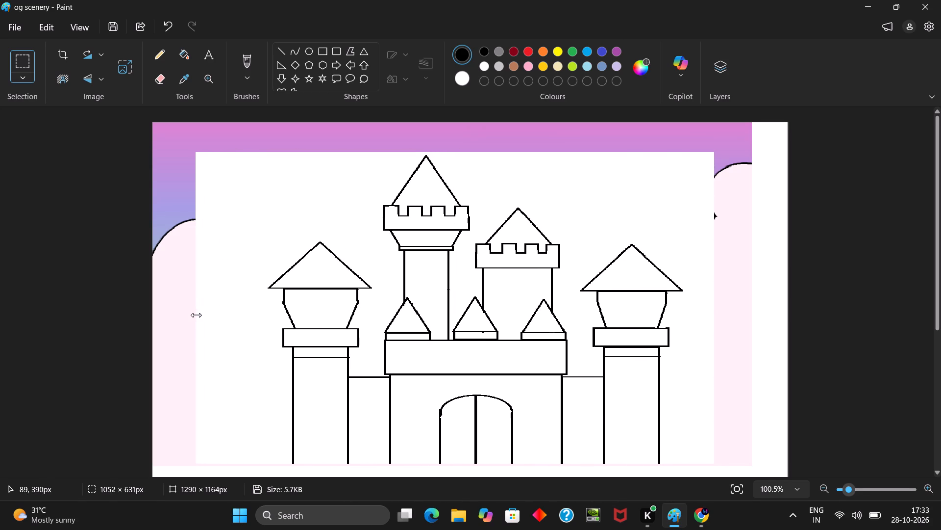
drag(196, 315, 195, 316)
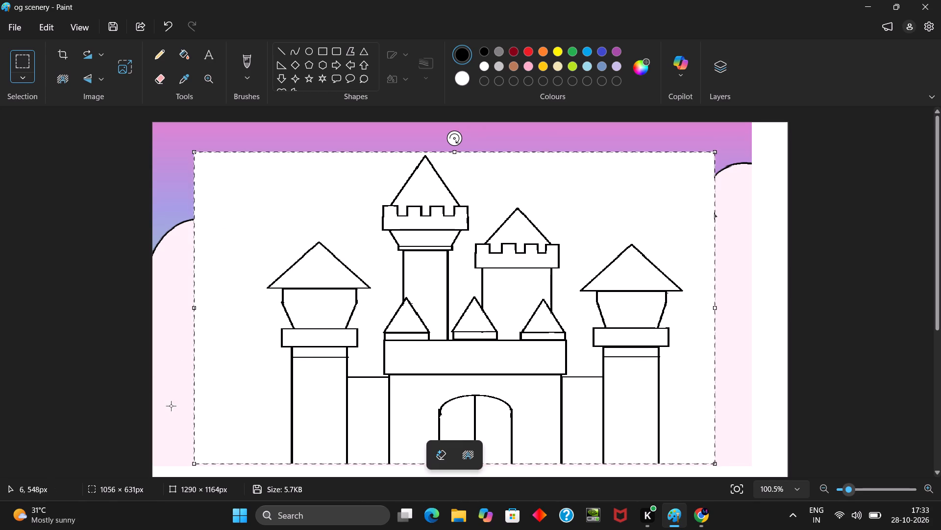
click(193, 465)
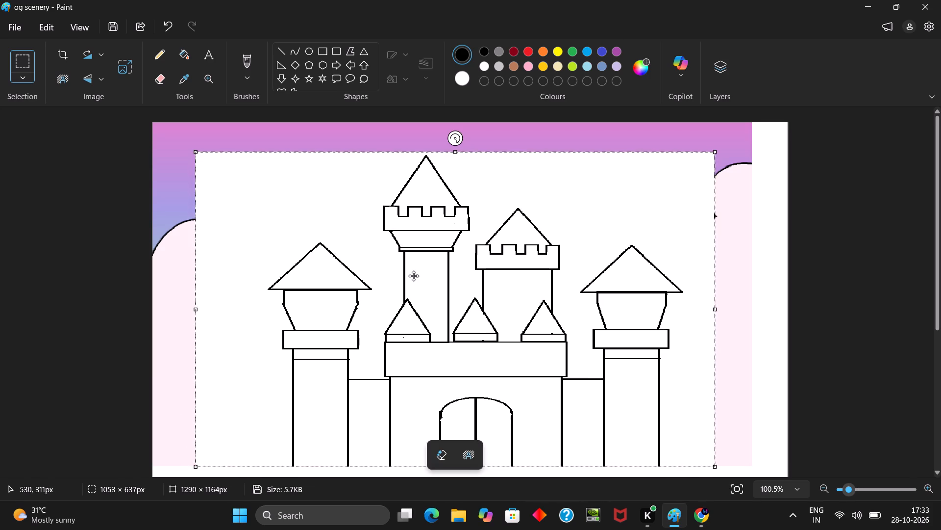
click(453, 152)
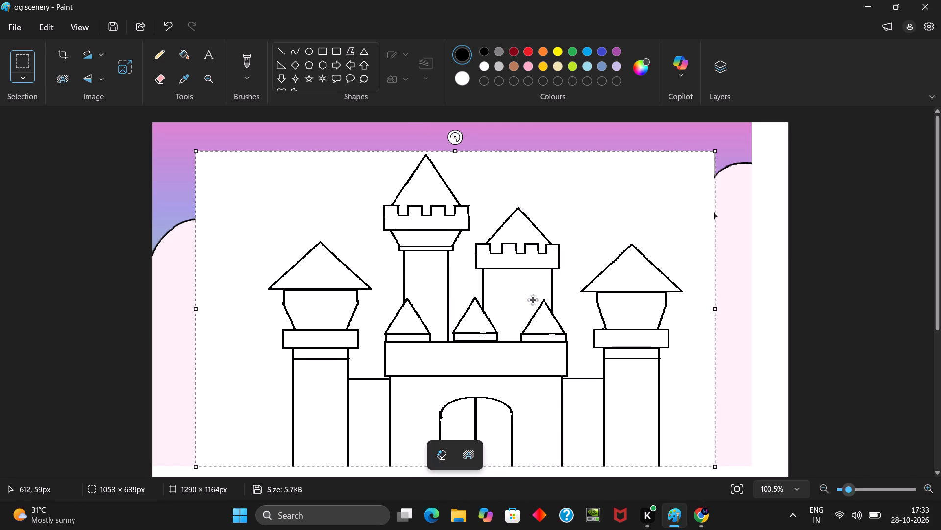
click(705, 521)
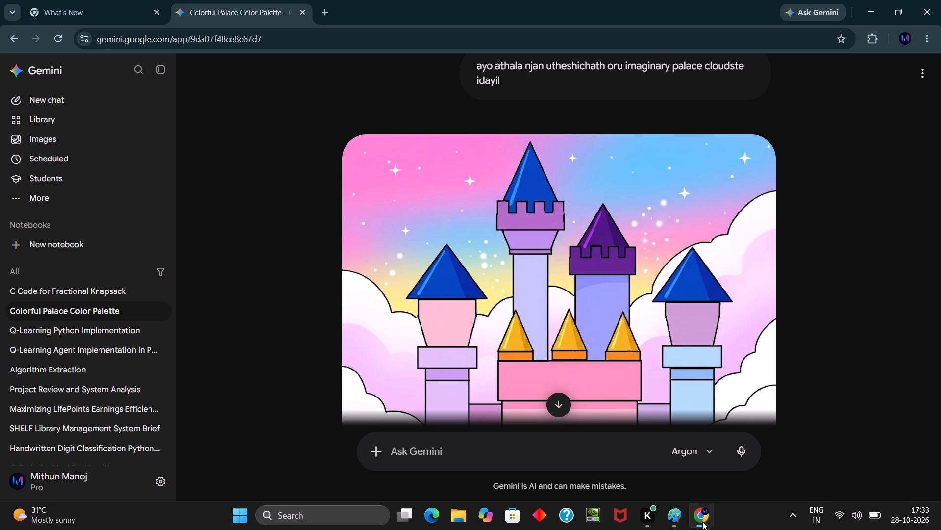
click(675, 522)
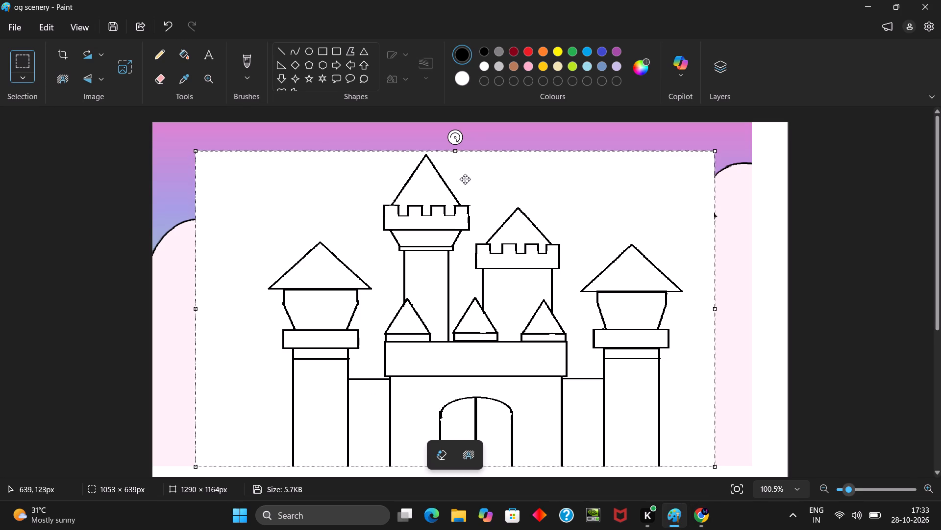
drag(456, 152, 456, 128)
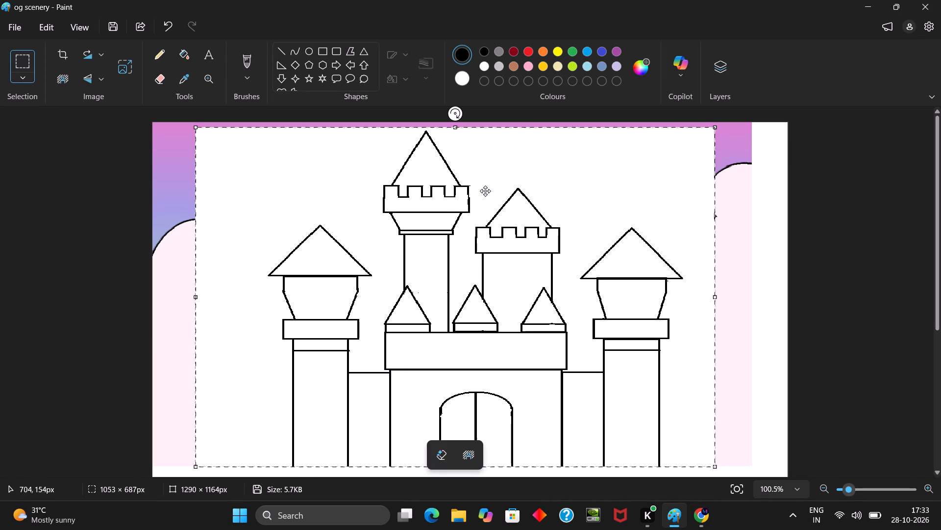
Remove the white background around the pasted castle.
click(63, 79)
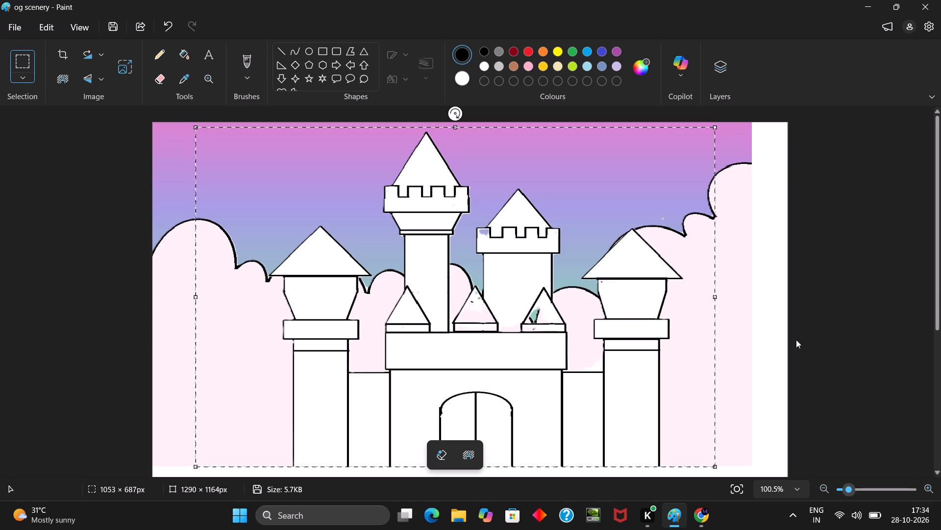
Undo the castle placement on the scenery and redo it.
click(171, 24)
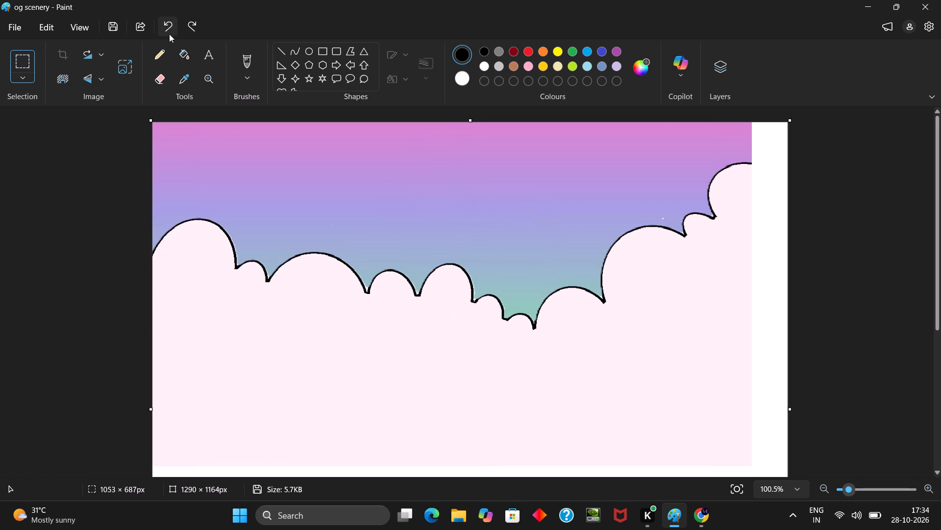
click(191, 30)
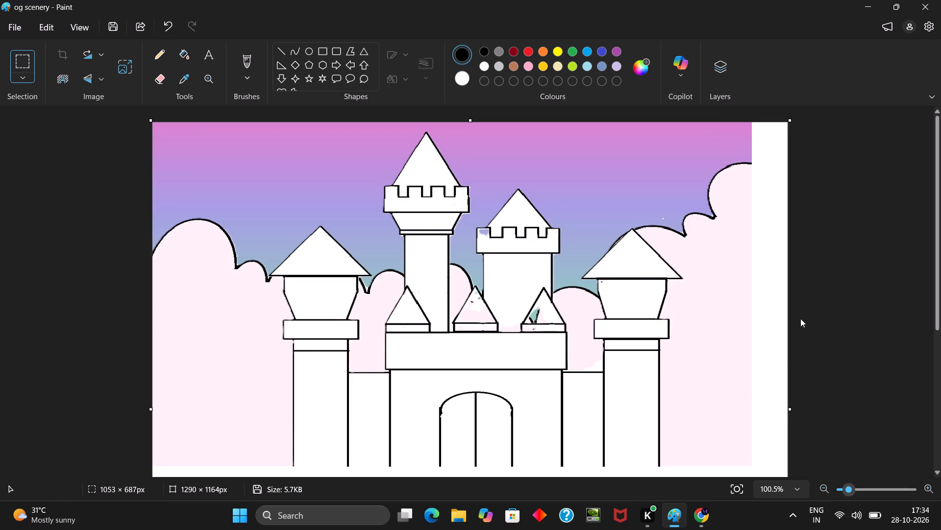
Trim the blank white canvas beside and below the scenery, reducing the canvas to 1217 × 697 px.
drag(792, 408, 770, 412)
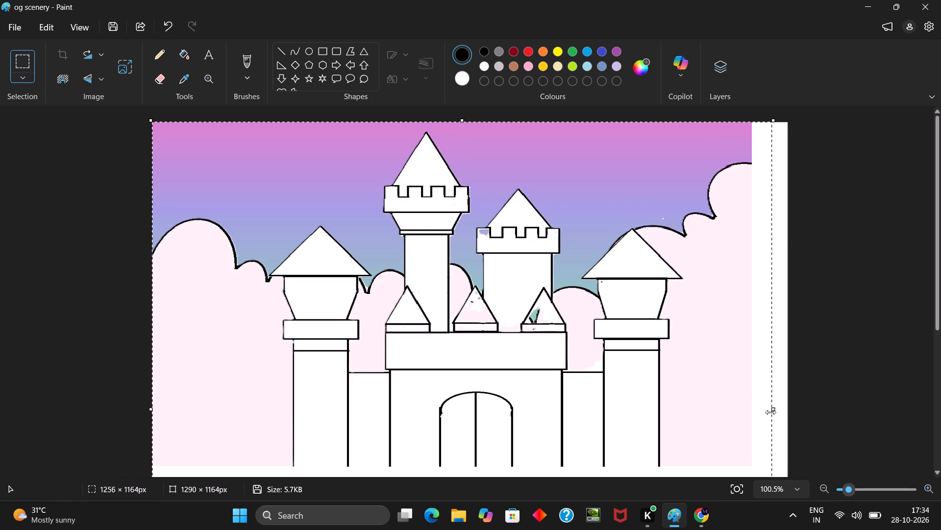
drag(770, 412, 752, 415)
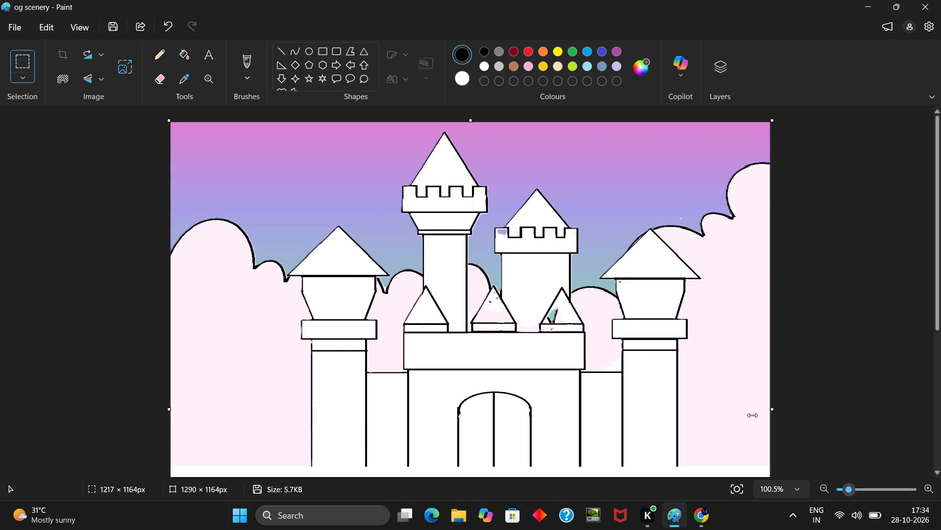
scroll(788, 370, down, 4)
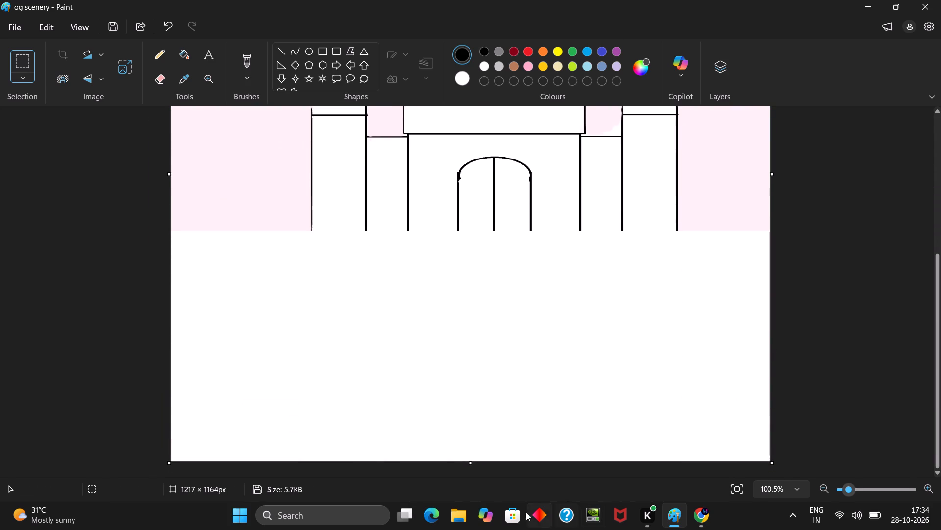
drag(472, 462, 472, 437)
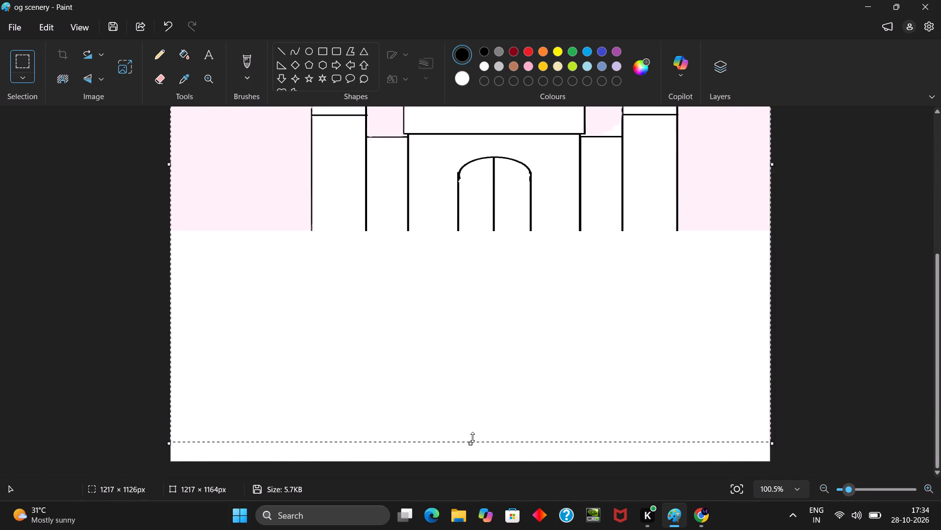
drag(472, 437, 498, 231)
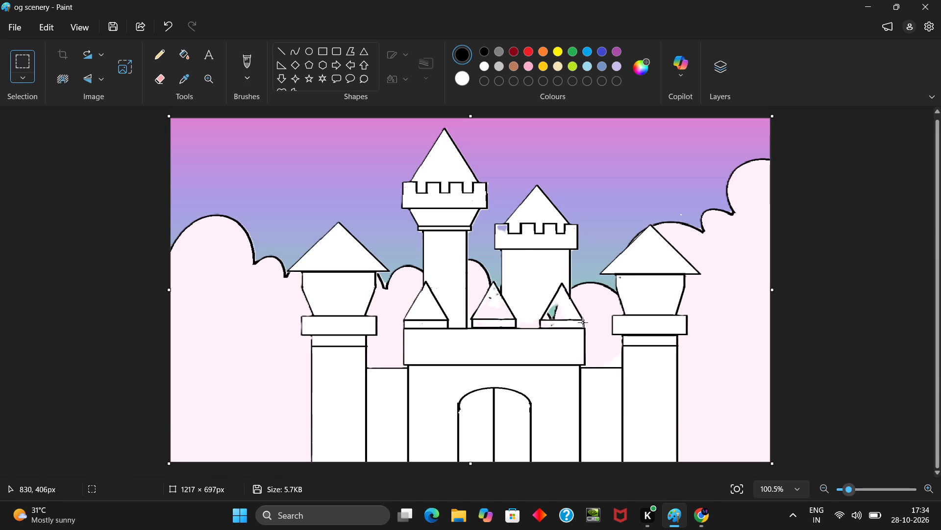
click(794, 489)
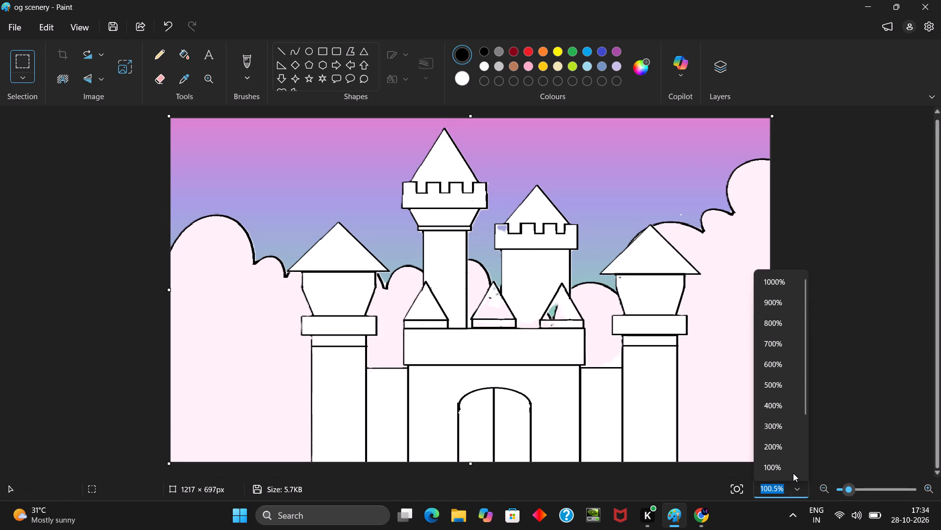
click(793, 473)
click(832, 411)
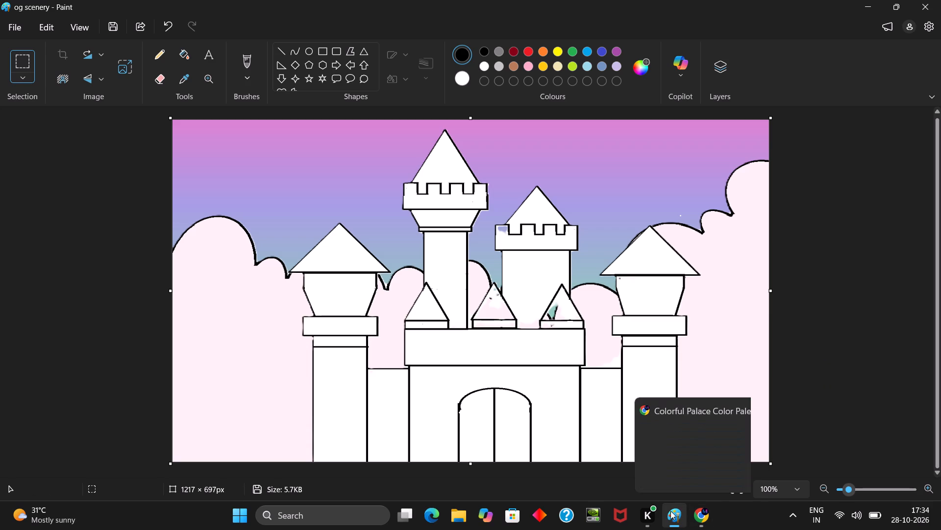
click(472, 463)
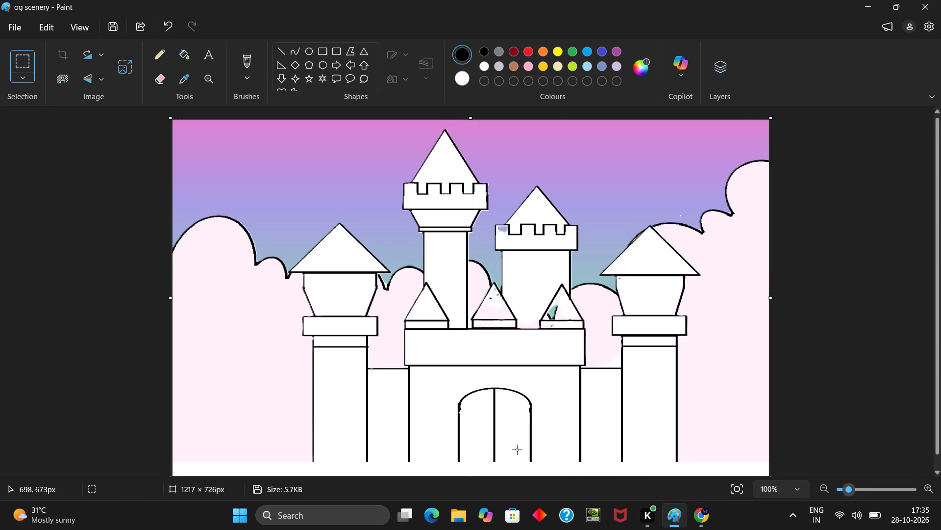
scroll(517, 450, down, 1)
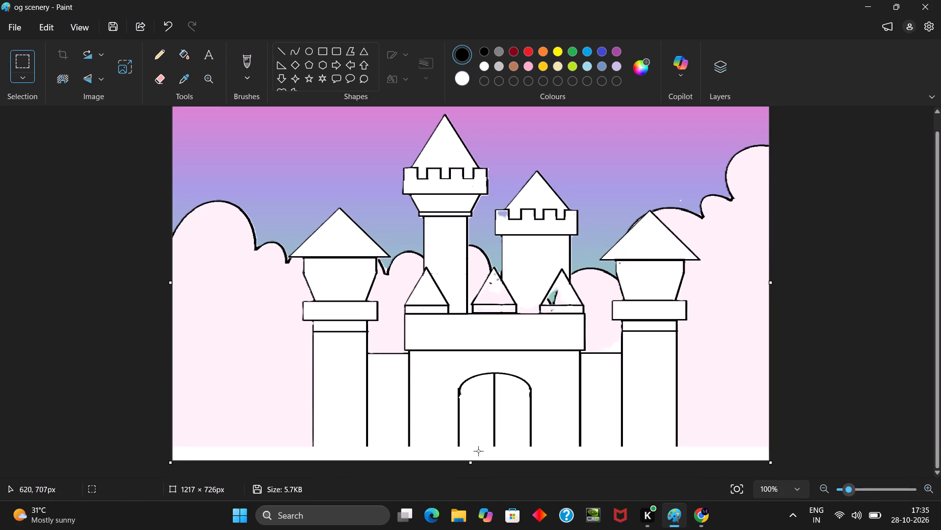
click(470, 461)
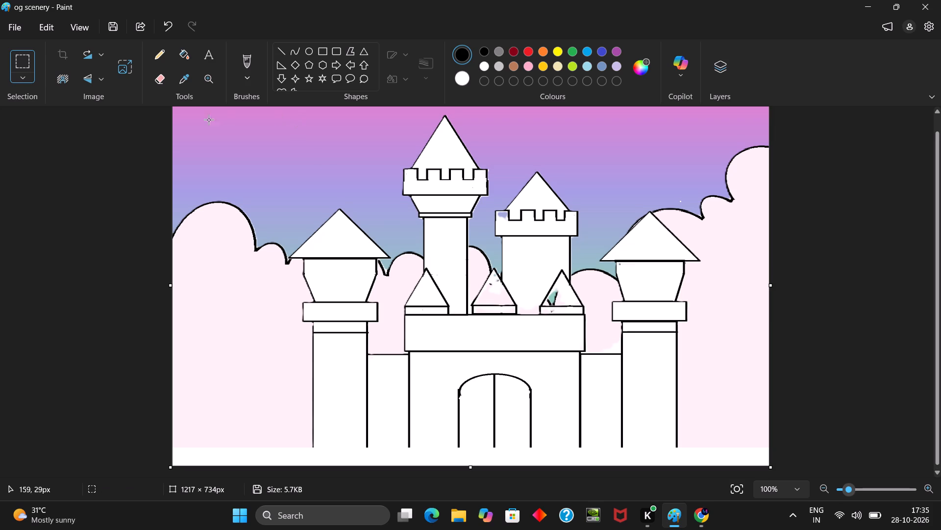
Extend the castle door's two side edges and centre line straight down to the canvas's bottom edge with black lines.
click(281, 47)
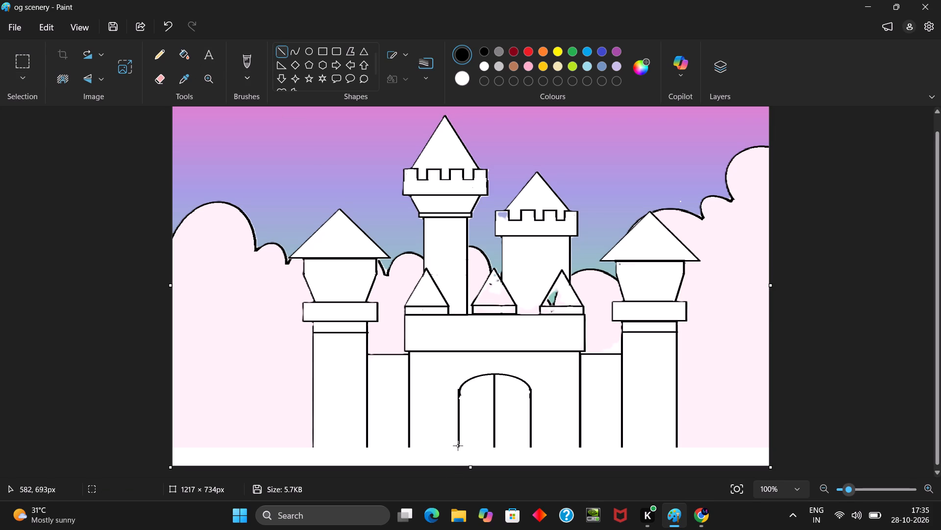
drag(459, 446, 457, 464)
drag(457, 464, 458, 487)
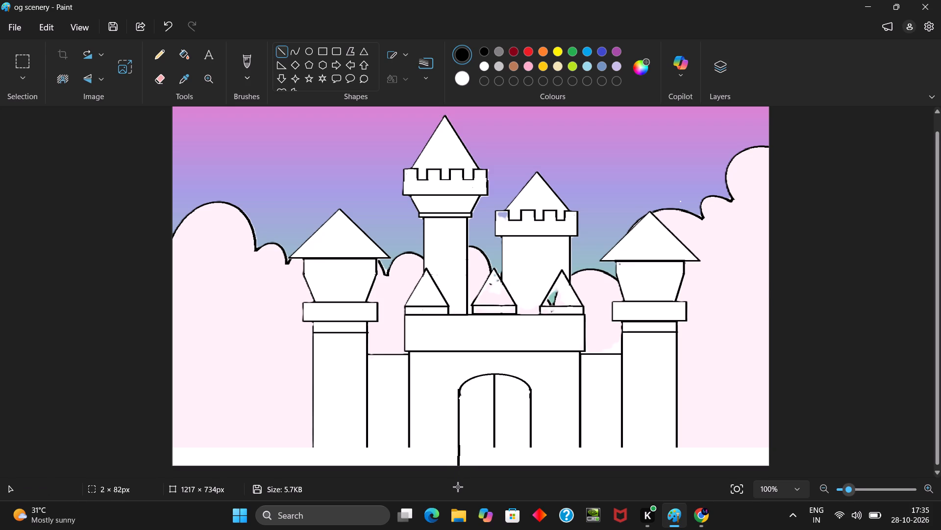
drag(458, 487, 459, 503)
drag(494, 445, 494, 514)
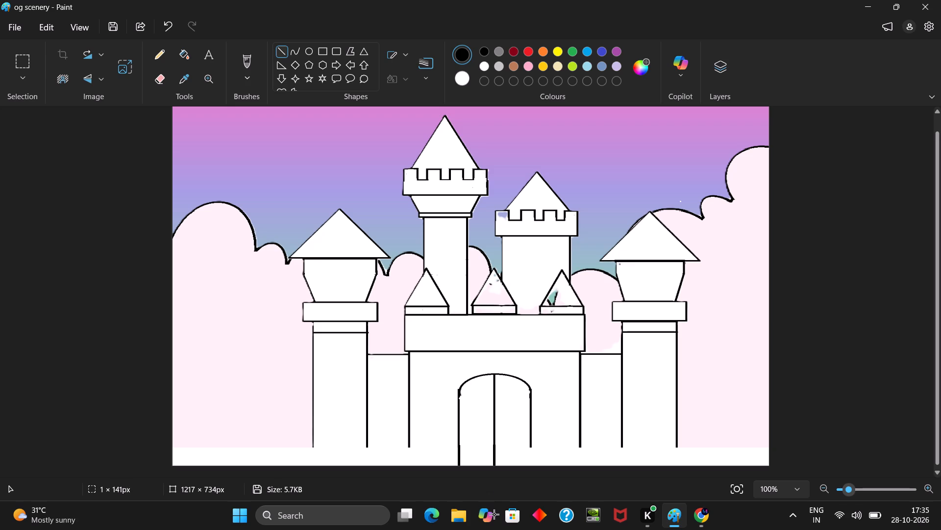
drag(494, 514, 495, 515)
drag(530, 446, 530, 477)
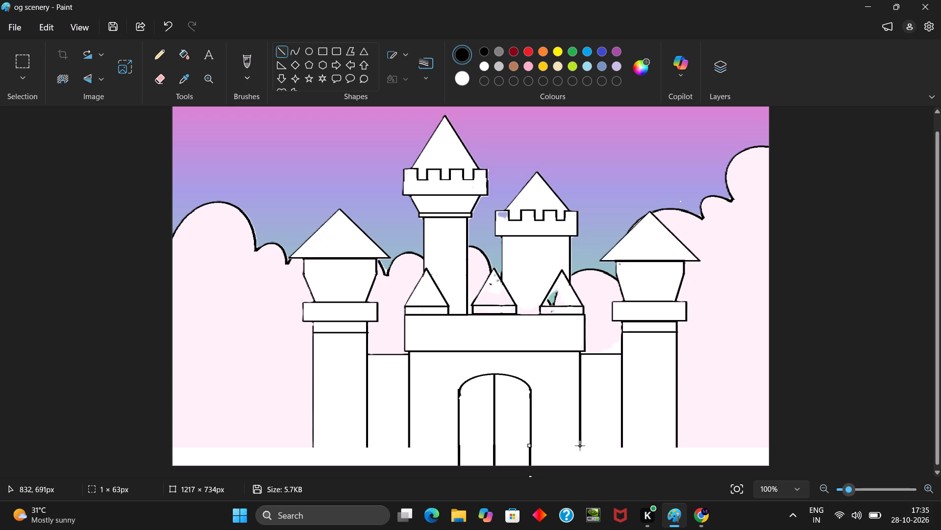
Extend the main wall's right edge and both edges of the right tower straight down to the canvas's bottom edge.
drag(580, 446, 580, 480)
drag(621, 445, 620, 480)
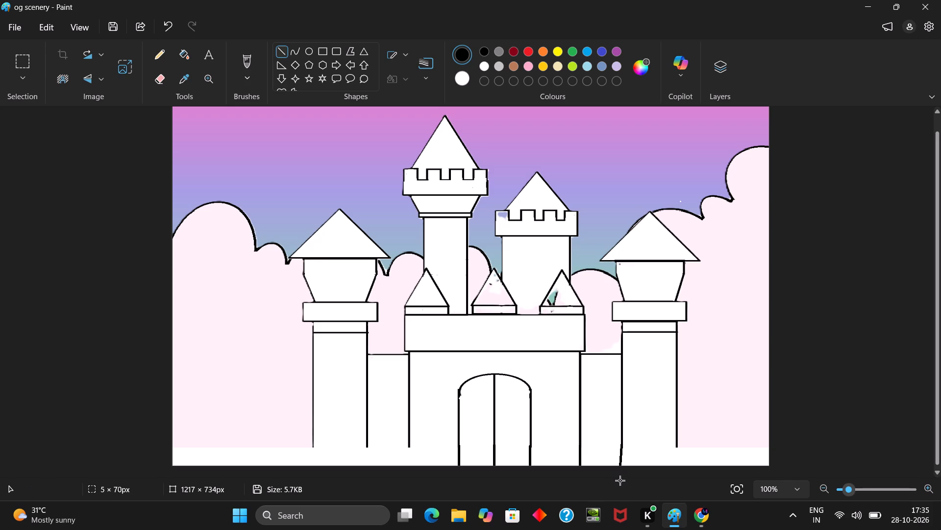
drag(620, 480, 623, 490)
drag(623, 490, 622, 524)
drag(622, 524, 622, 529)
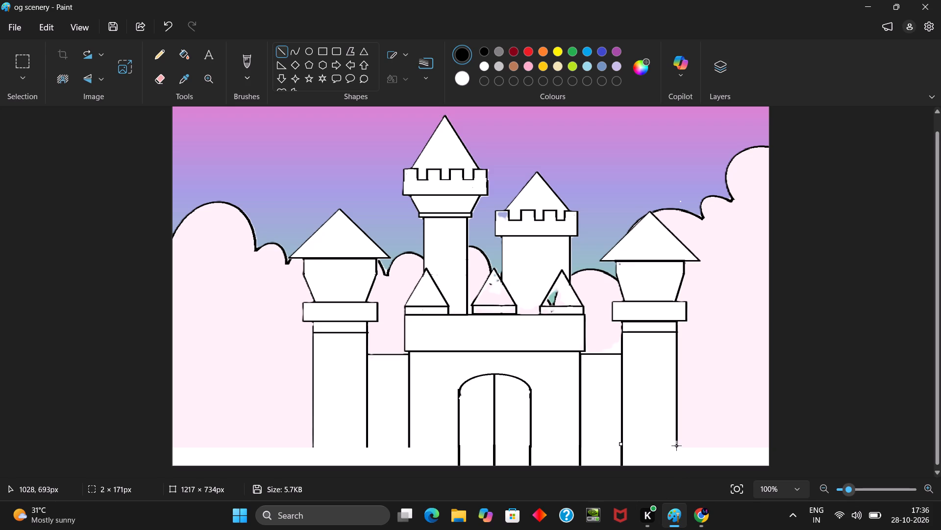
drag(676, 446, 676, 477)
Extend the main wall's left edge and the left tower's inner edge straight down to the canvas's bottom edge.
drag(409, 446, 405, 477)
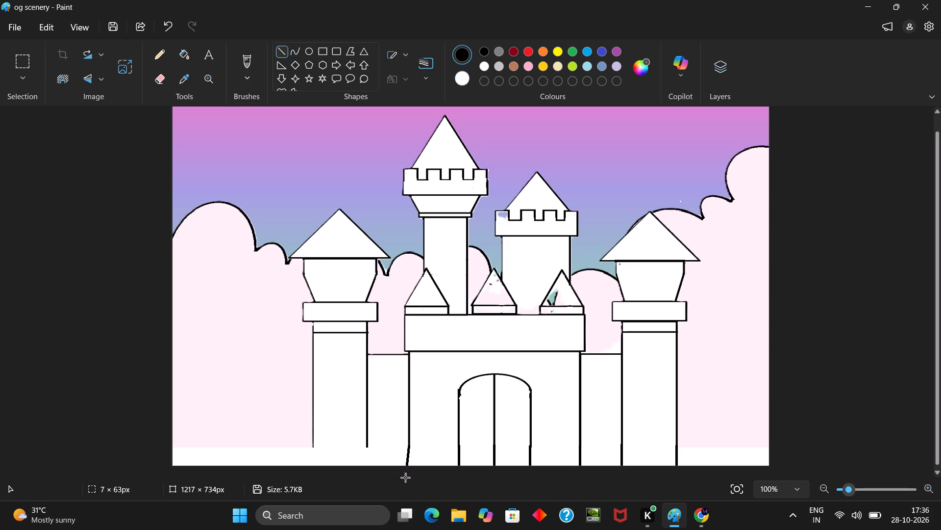
drag(405, 477, 408, 485)
drag(367, 446, 366, 485)
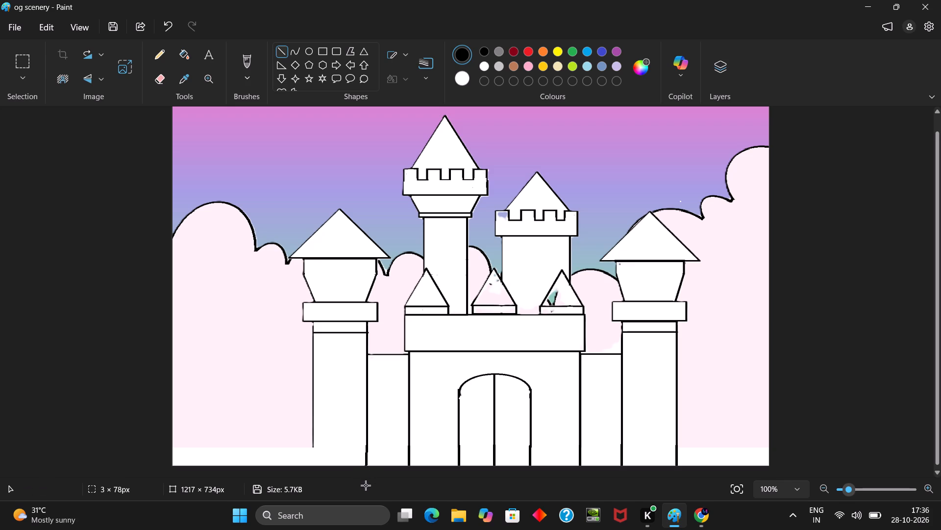
drag(366, 485, 371, 518)
drag(371, 518, 366, 484)
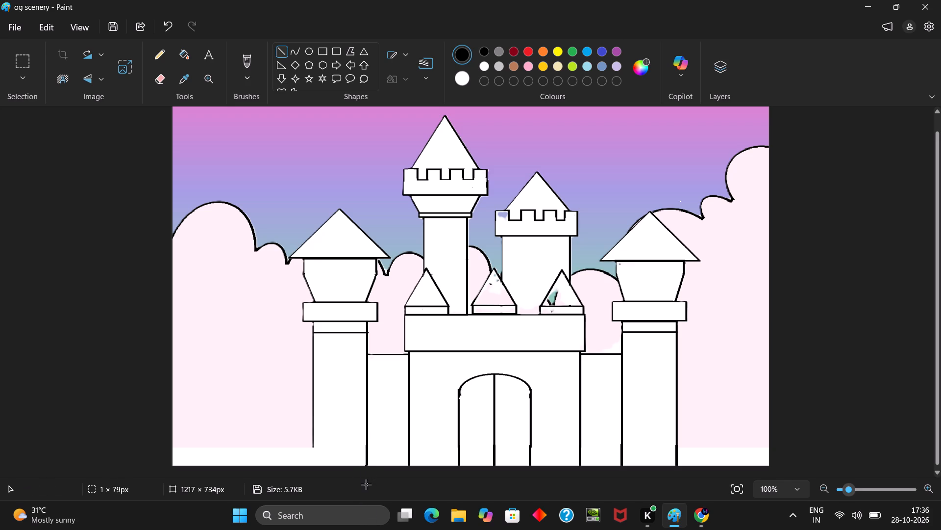
drag(366, 484, 366, 489)
Extend the left tower's outer edge straight down to the canvas's bottom edge with a black line.
drag(312, 322, 309, 462)
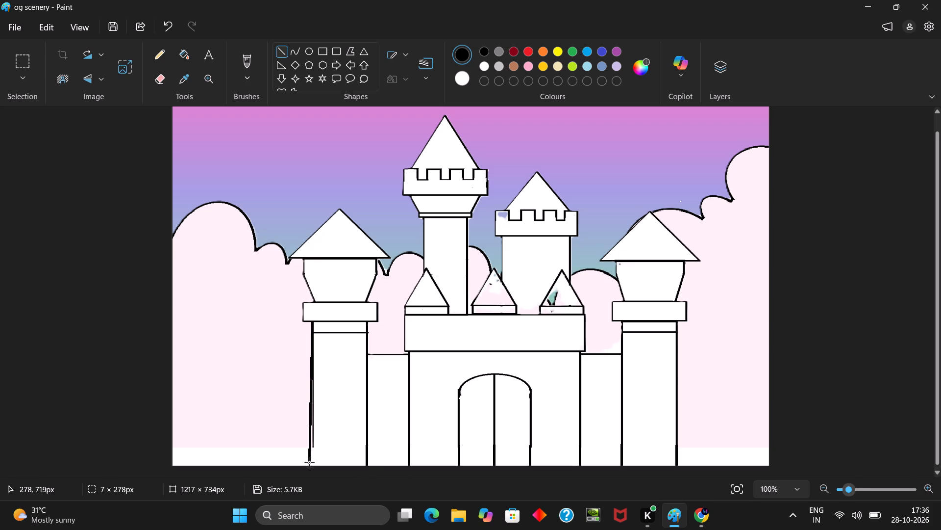
drag(309, 462, 312, 529)
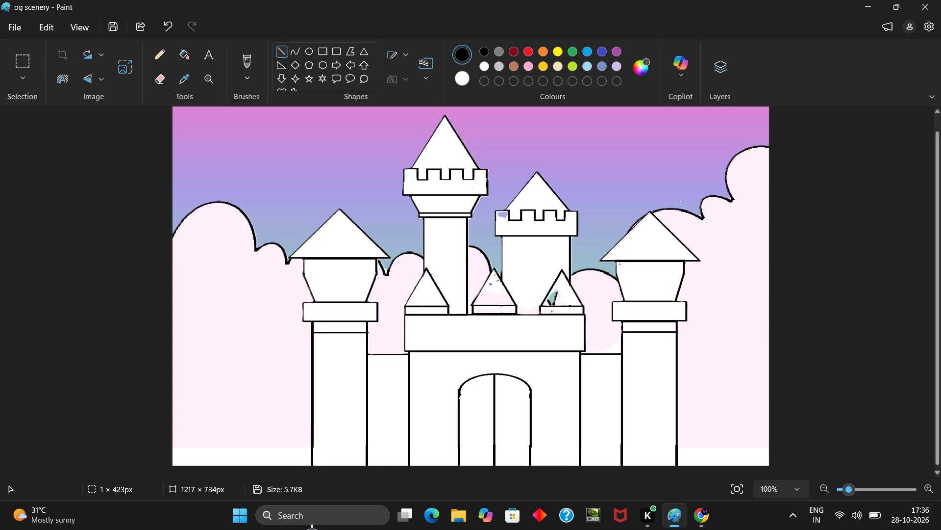
drag(312, 529, 312, 529)
click(821, 353)
Start a custom drawing colour with red 255, green 110 and blue 195.
click(640, 76)
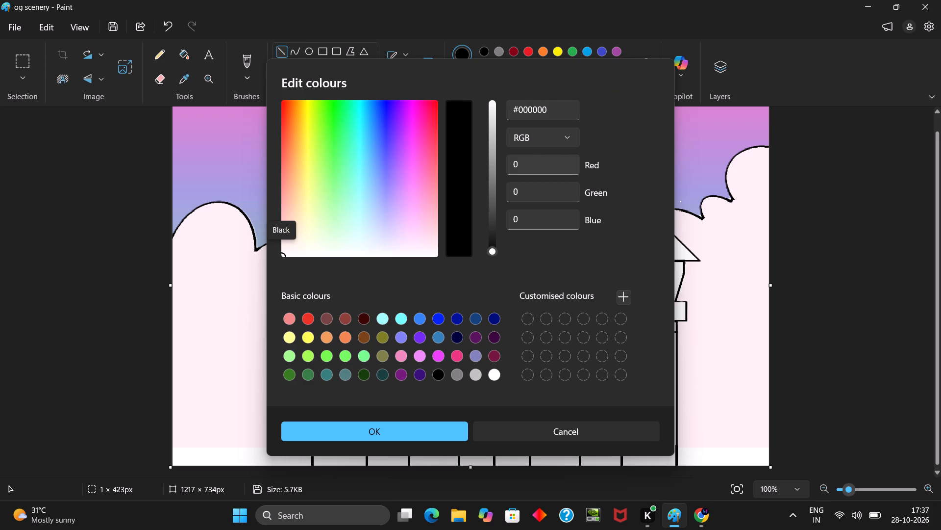
click(557, 169)
click(565, 168)
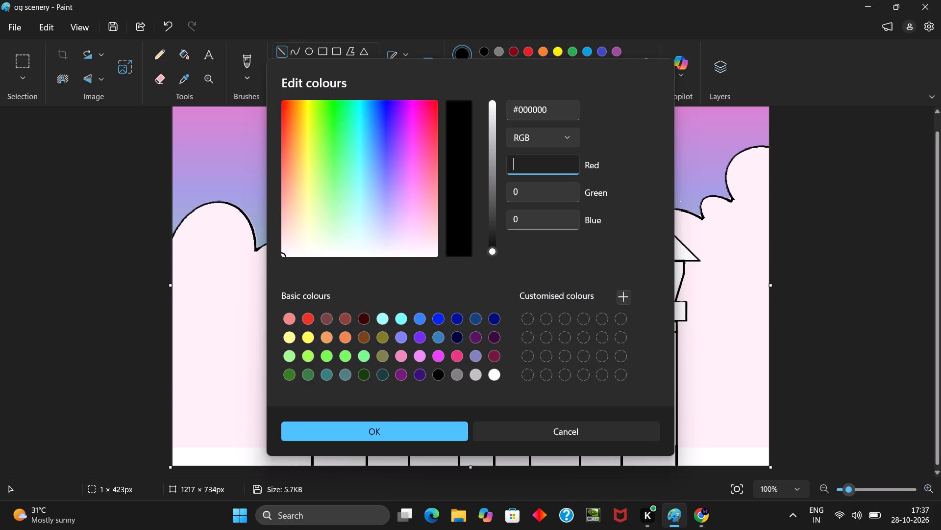
text(255)
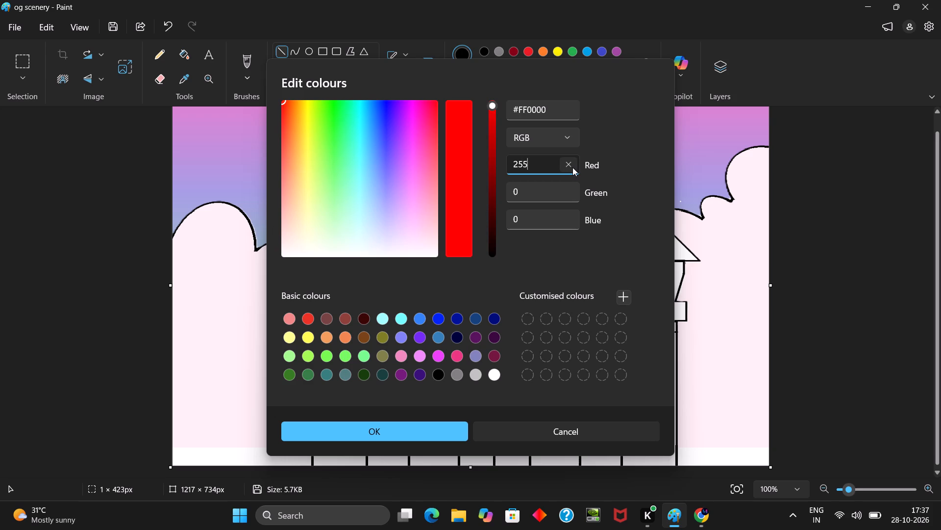
click(571, 201)
click(571, 194)
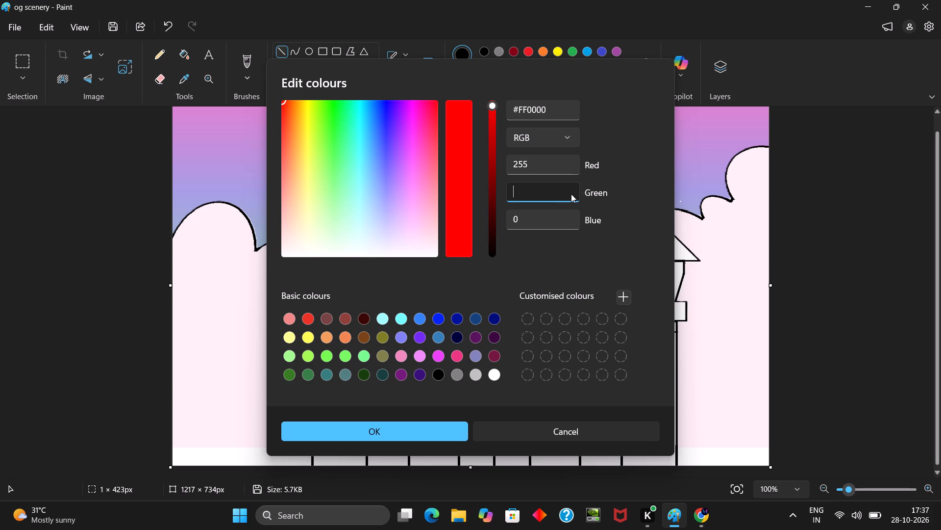
text(110)
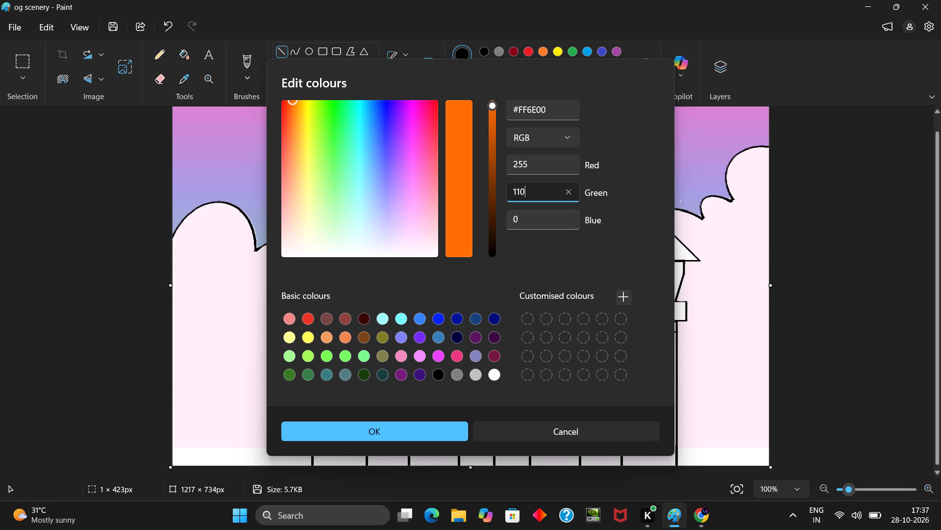
click(574, 225)
click(574, 225)
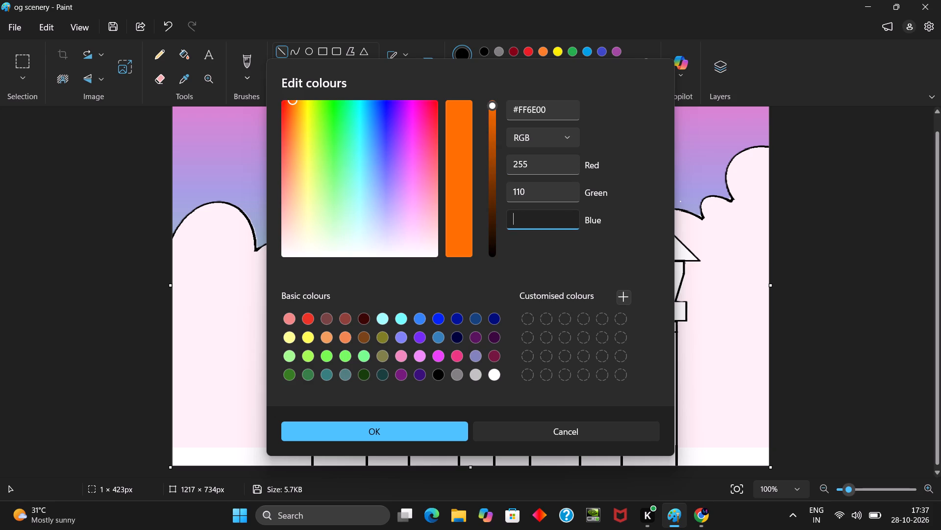
key(1)
text(95)
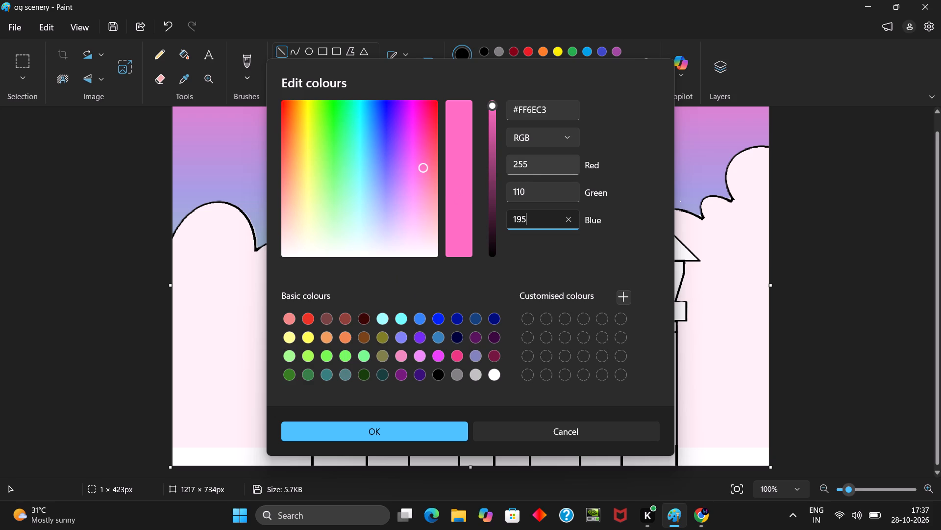
Change the custom colour's green to 240 and its blue to 252, and apply it as the drawing colour.
click(556, 197)
click(559, 197)
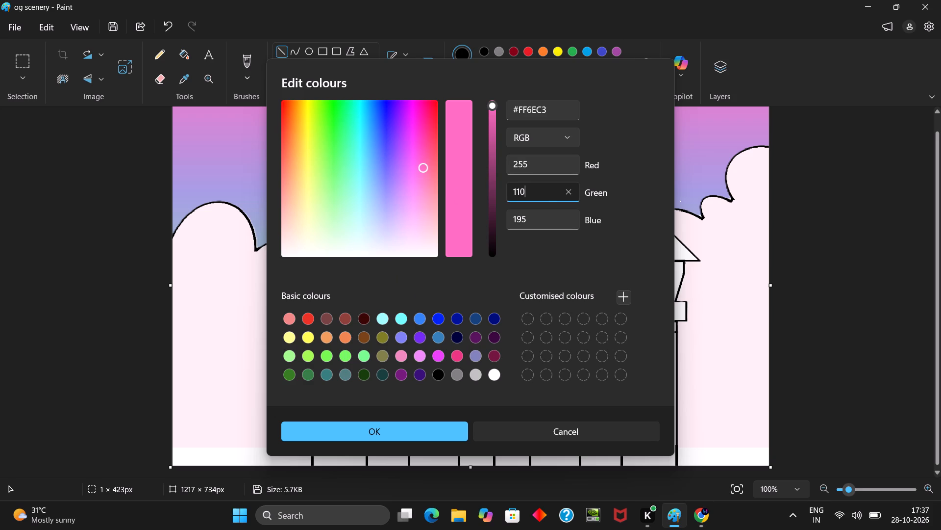
click(562, 195)
text(240)
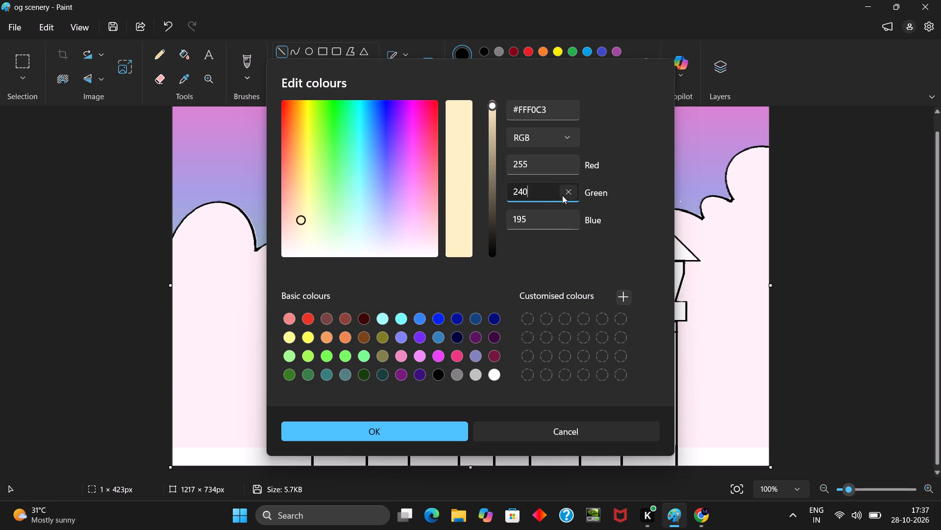
click(564, 218)
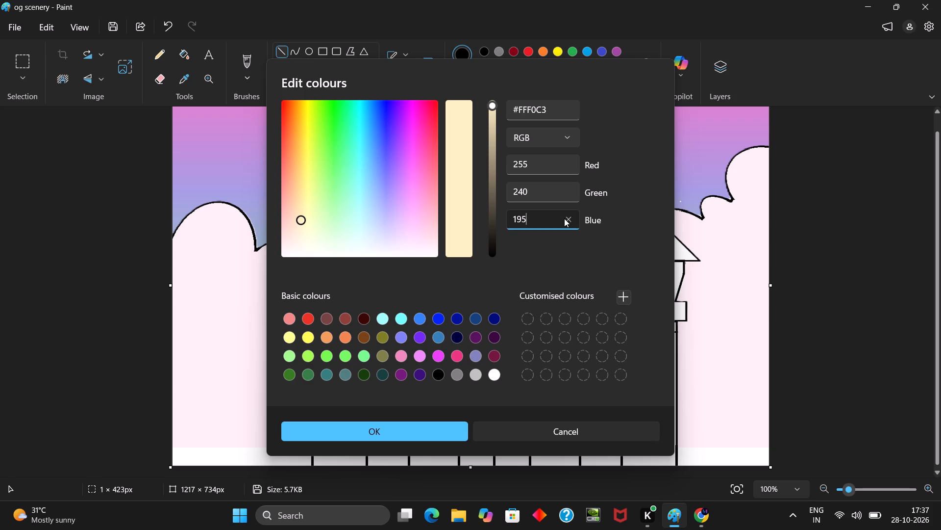
click(564, 218)
key(2)
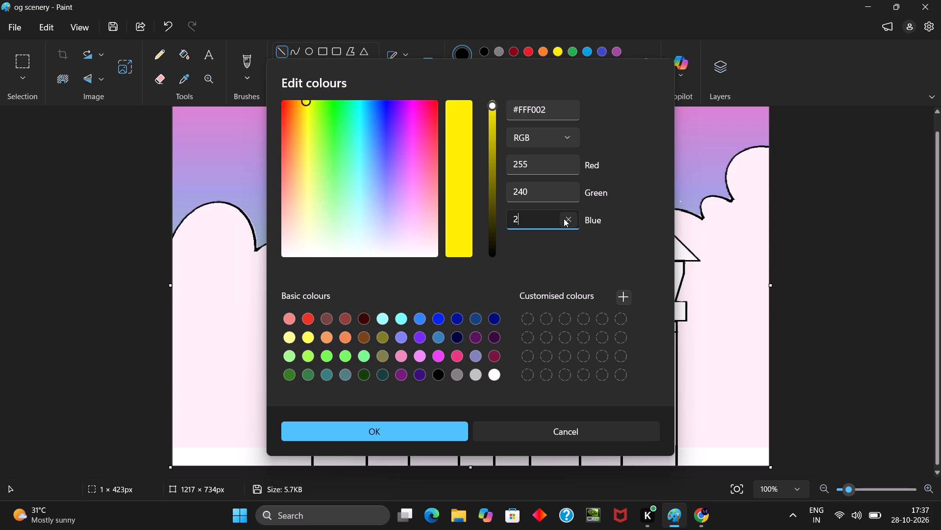
text(52)
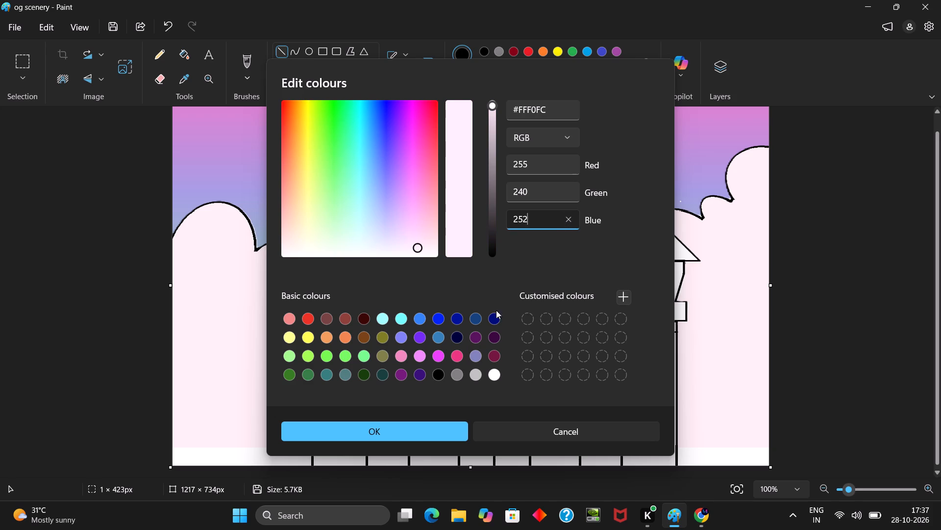
click(448, 424)
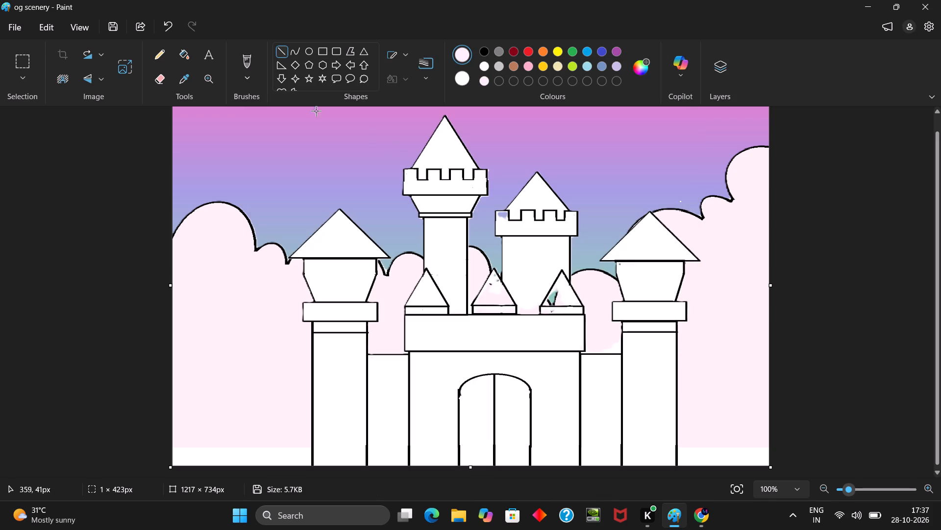
click(186, 51)
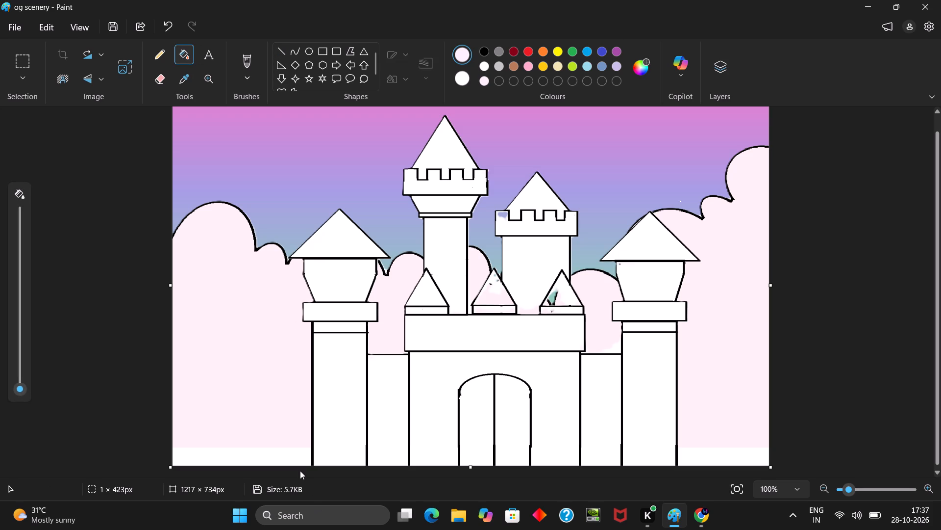
click(280, 456)
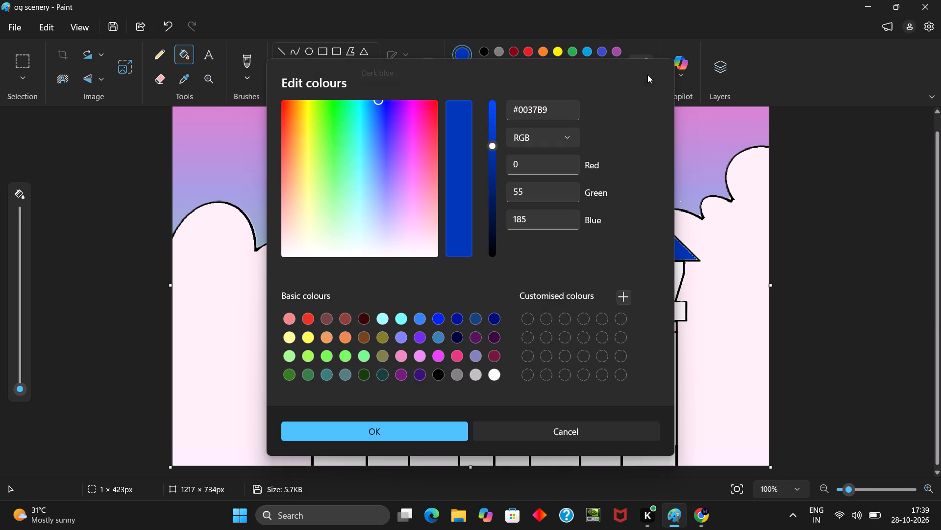
double_click(569, 108)
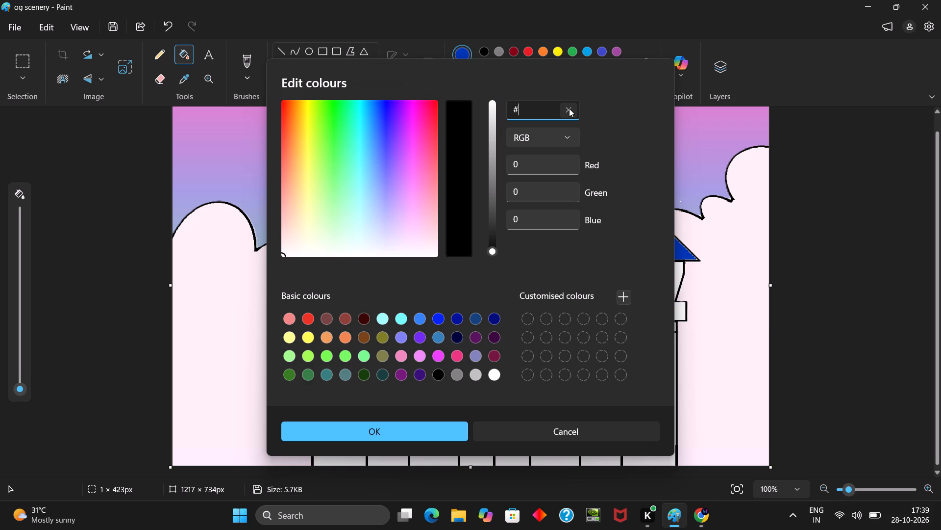
key(5)
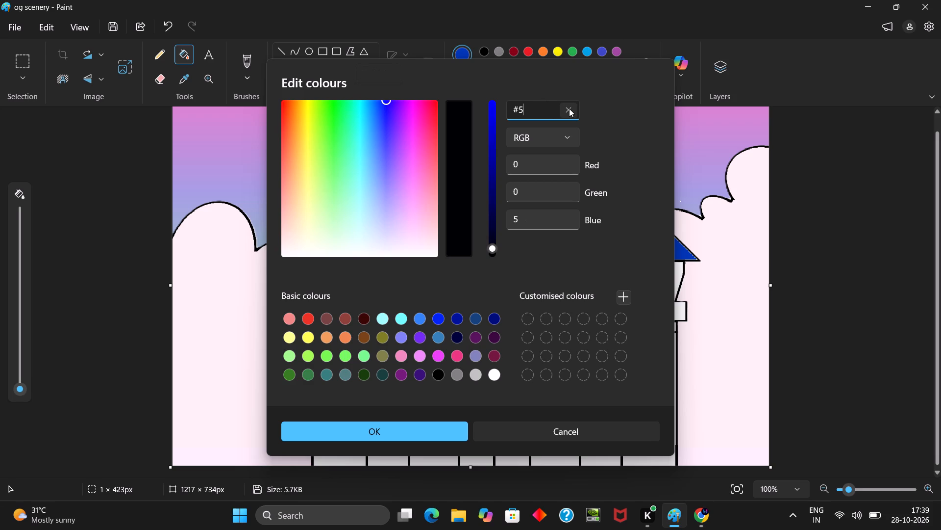
key(0)
text(00)
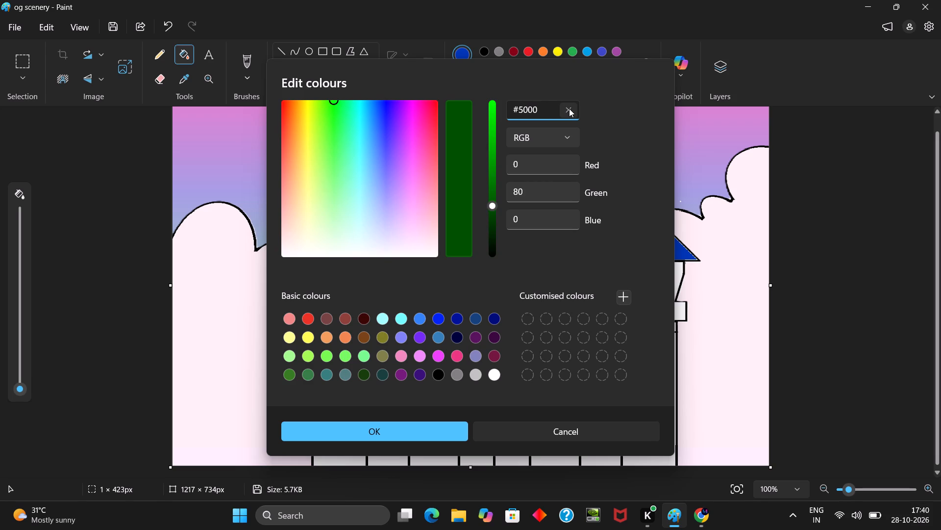
text(96)
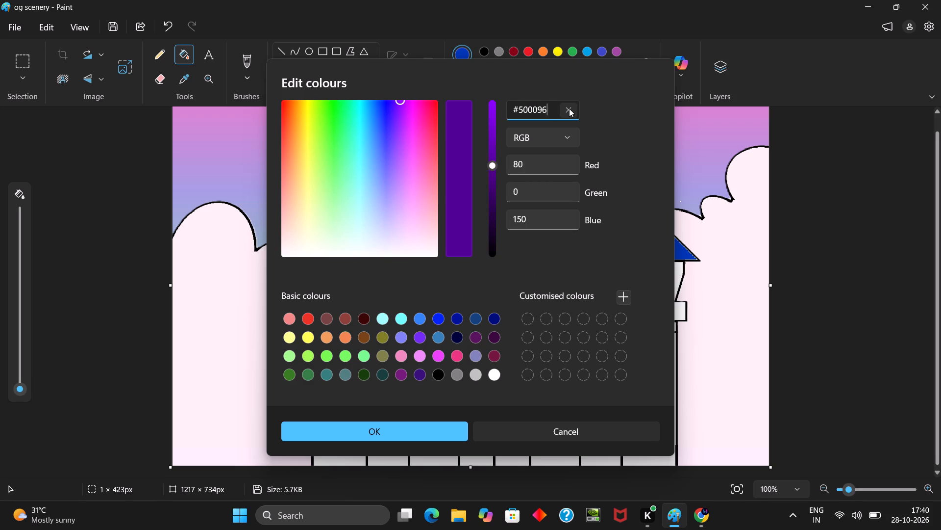
click(437, 426)
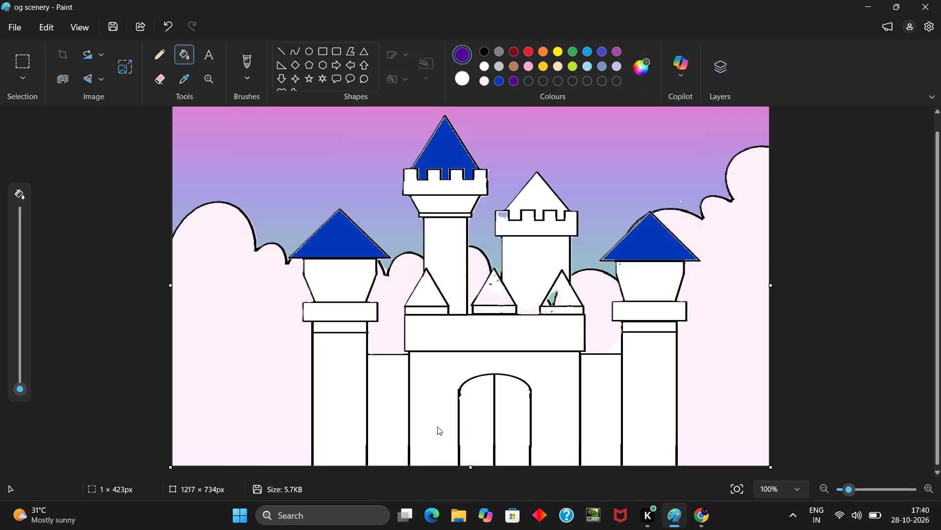
Fill the shorter central tower's roof and battlement with deep purple, including the leftover pale patch on the battlement's left end.
click(542, 194)
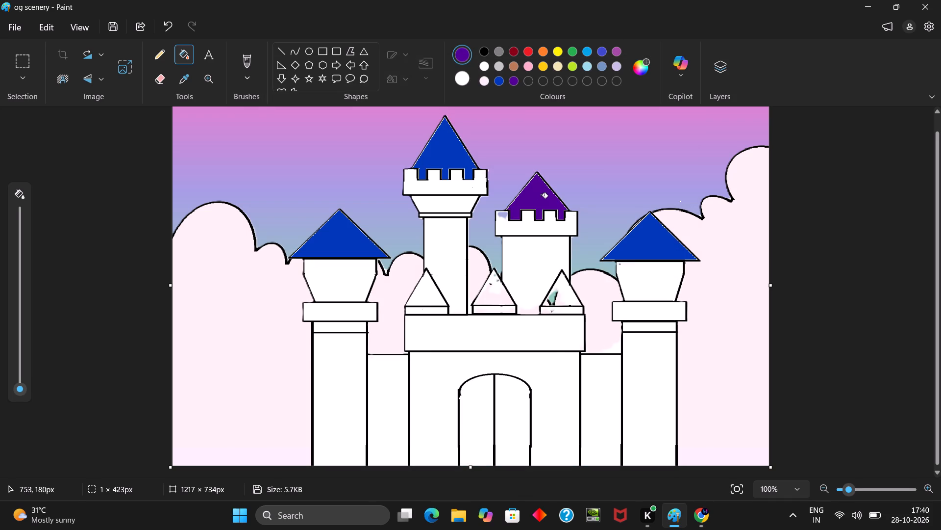
click(547, 233)
click(503, 217)
click(503, 217)
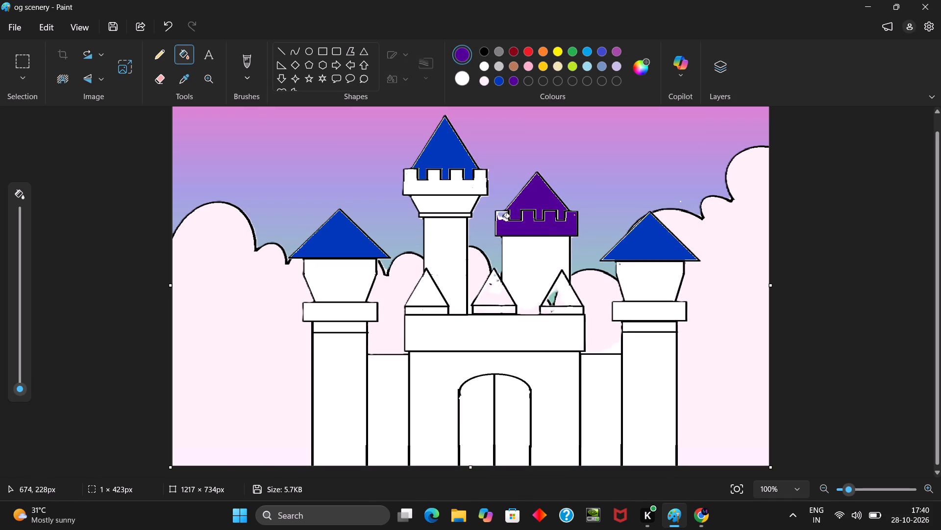
click(502, 215)
click(502, 215)
click(502, 215)
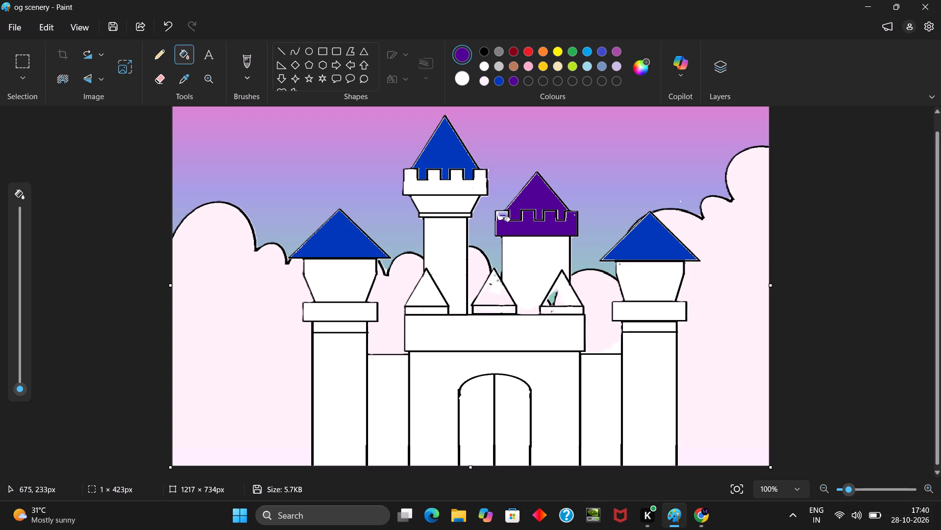
click(504, 220)
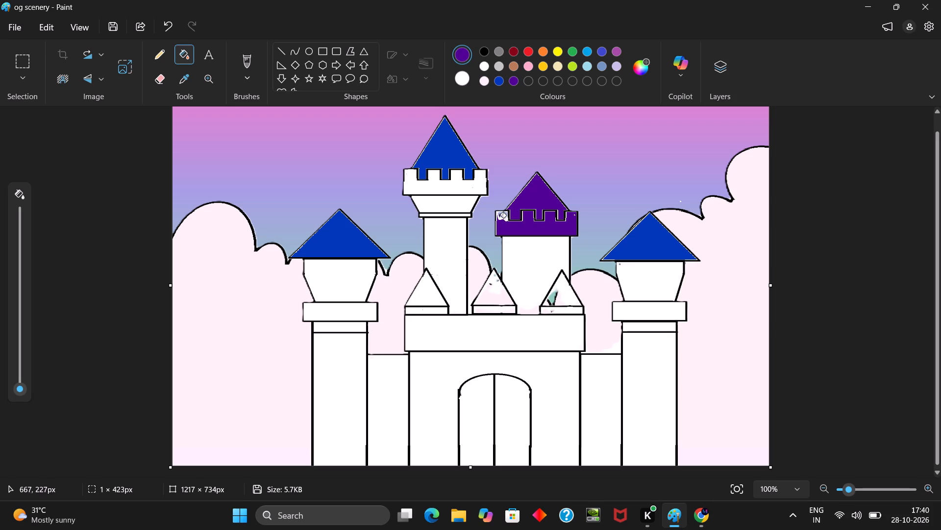
click(499, 217)
double_click(502, 216)
Paint over the unfilled spots at both ends of the purple battlement using a thicker Pencil in deep purple.
click(160, 60)
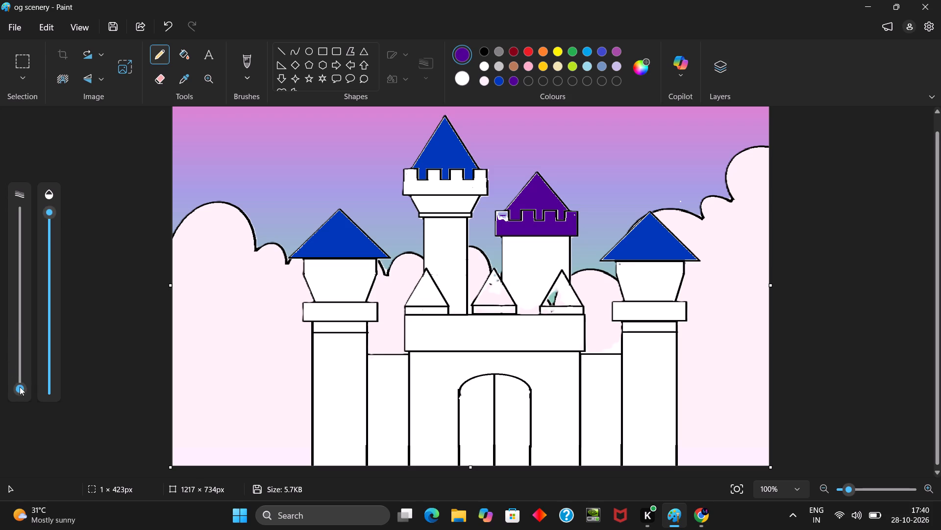
drag(20, 387, 20, 350)
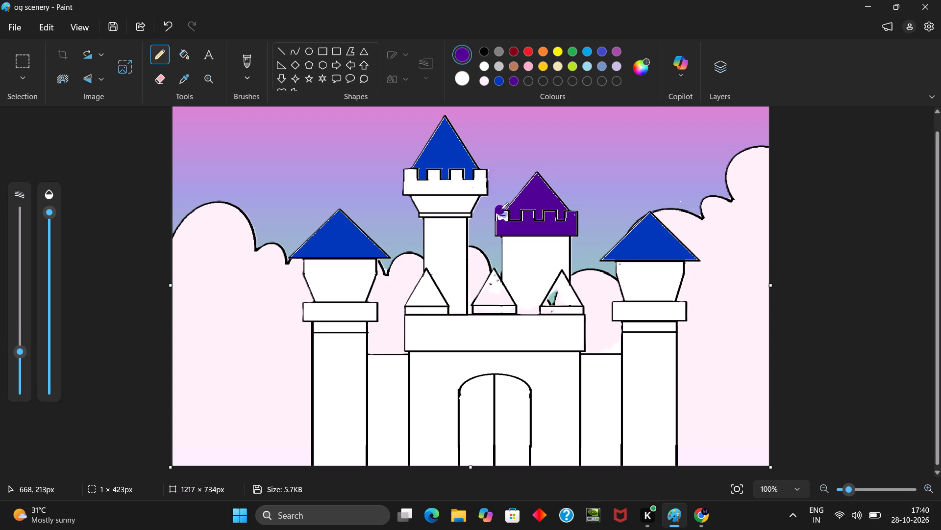
click(503, 216)
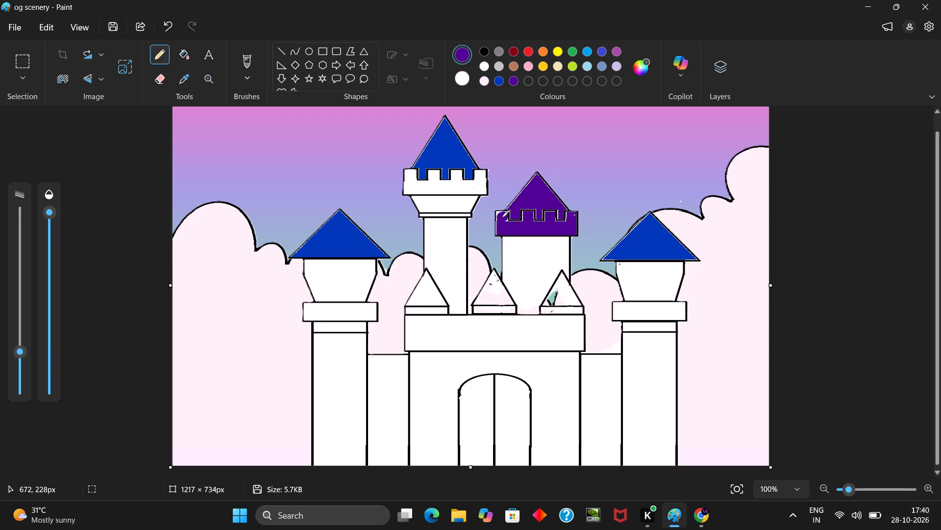
click(502, 217)
click(505, 223)
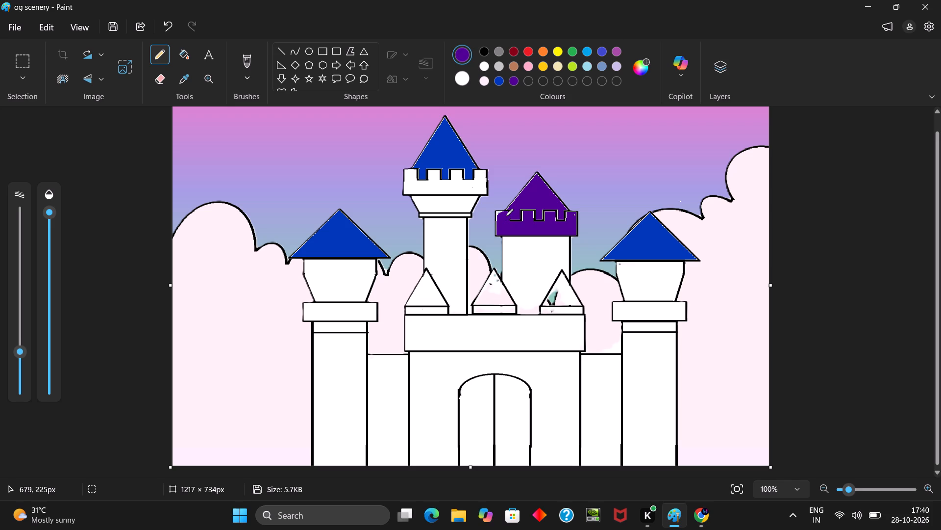
click(505, 216)
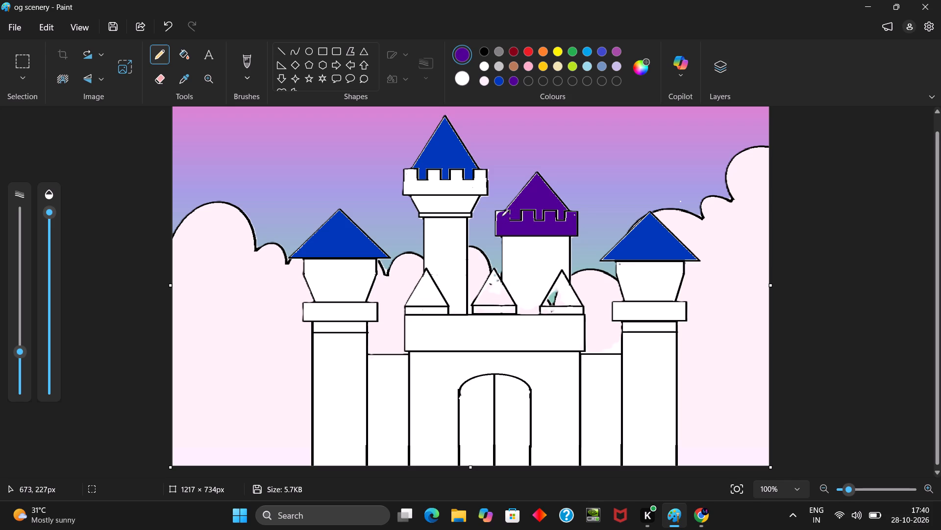
click(501, 216)
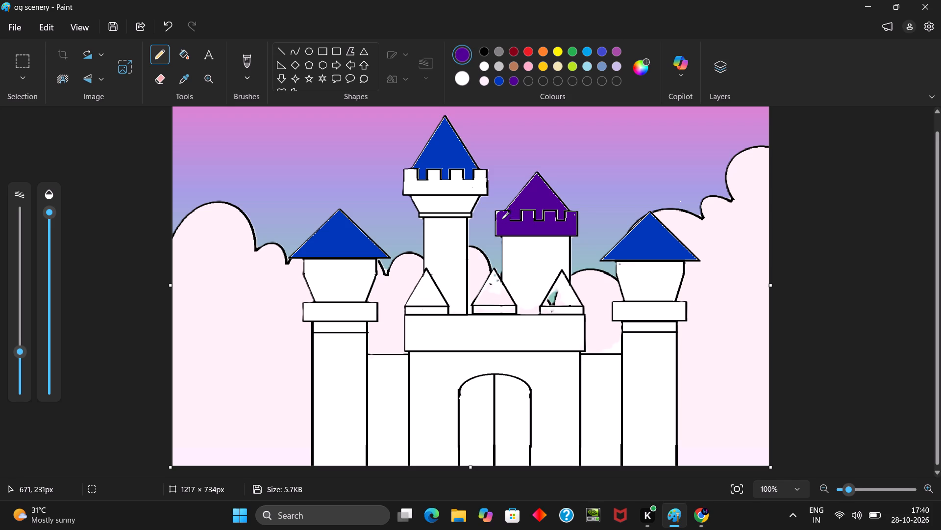
click(501, 220)
click(501, 225)
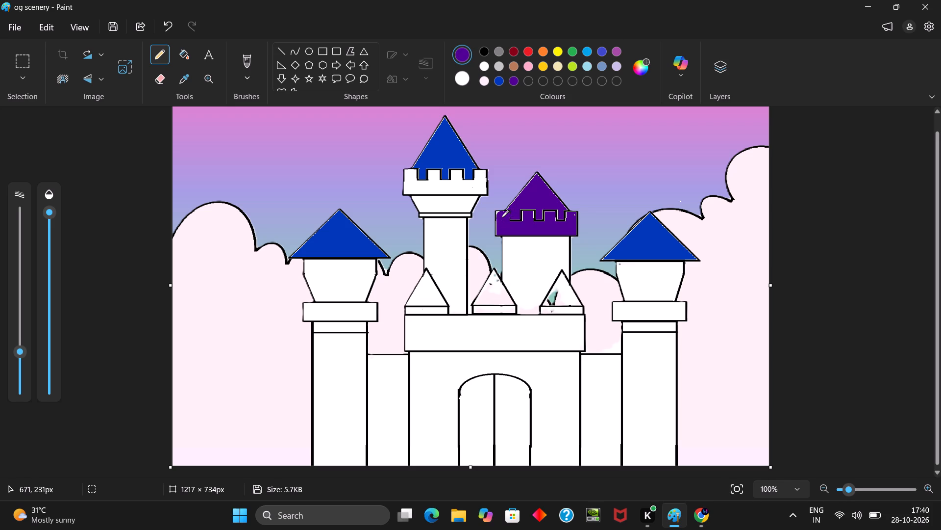
click(501, 215)
click(573, 217)
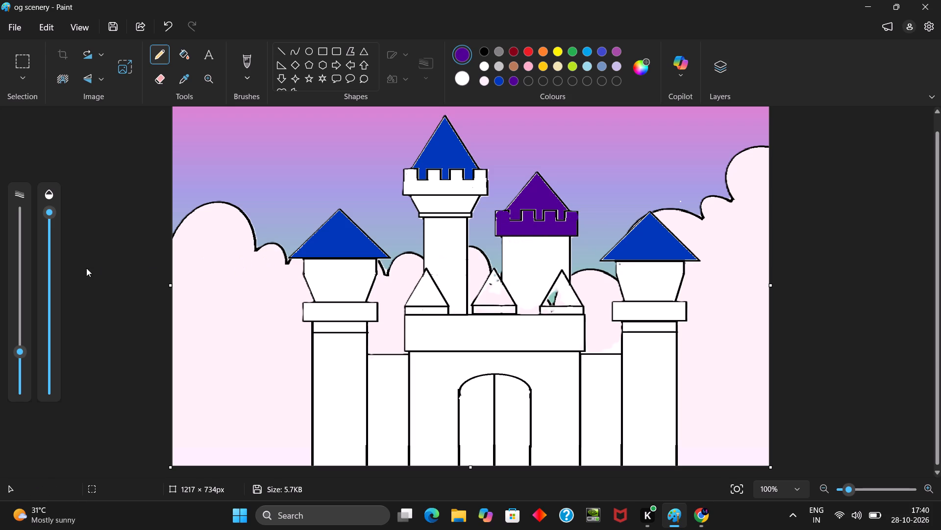
click(22, 360)
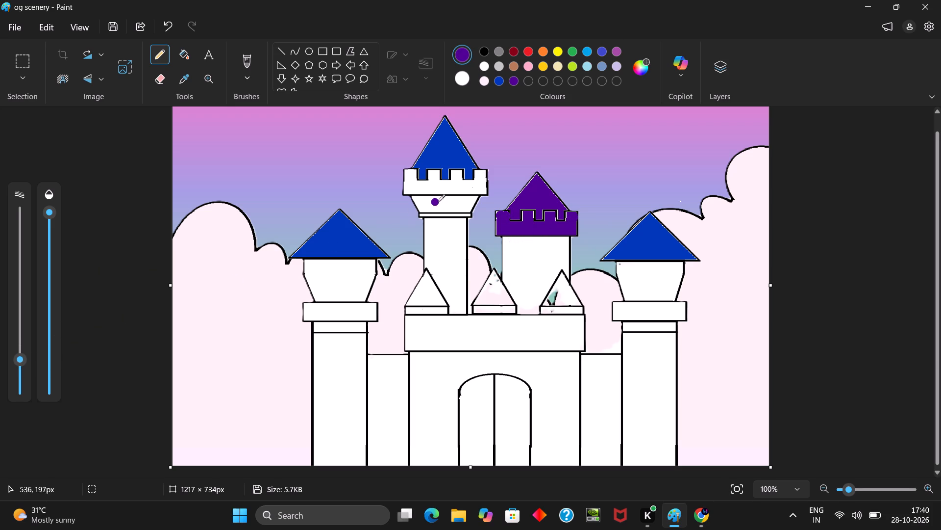
click(500, 214)
click(700, 517)
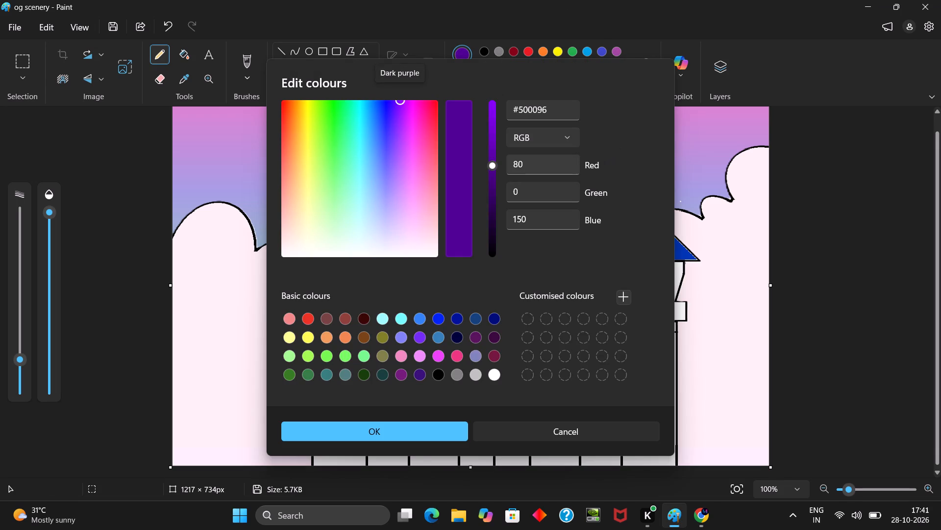
double_click(570, 116)
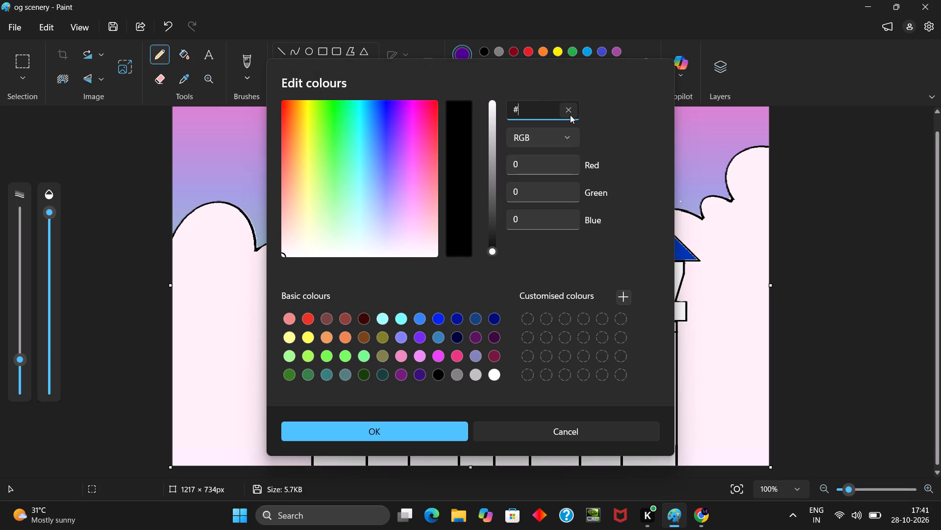
text(ff)
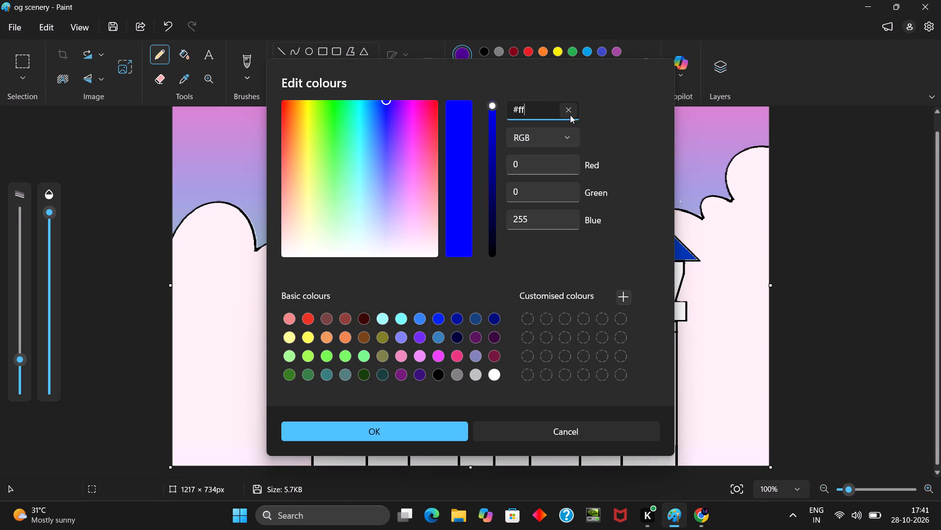
key(c)
key(3)
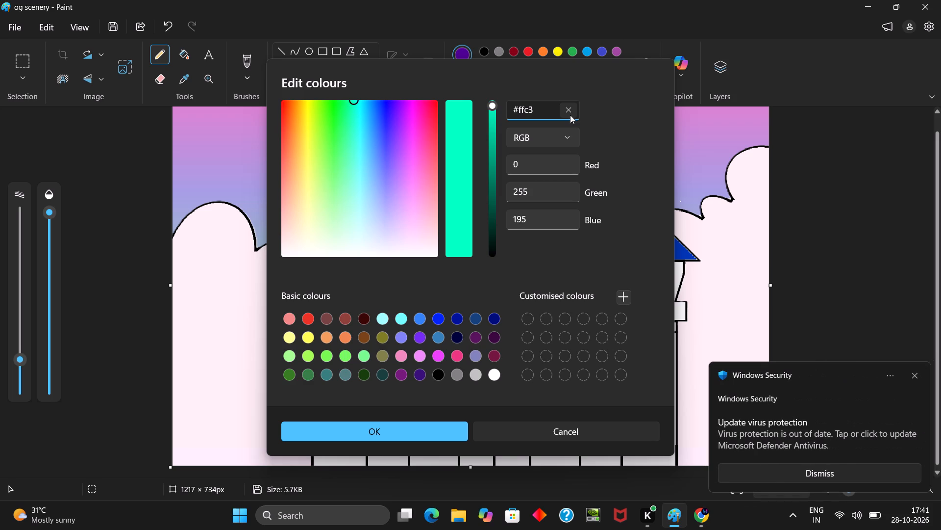
text(0f)
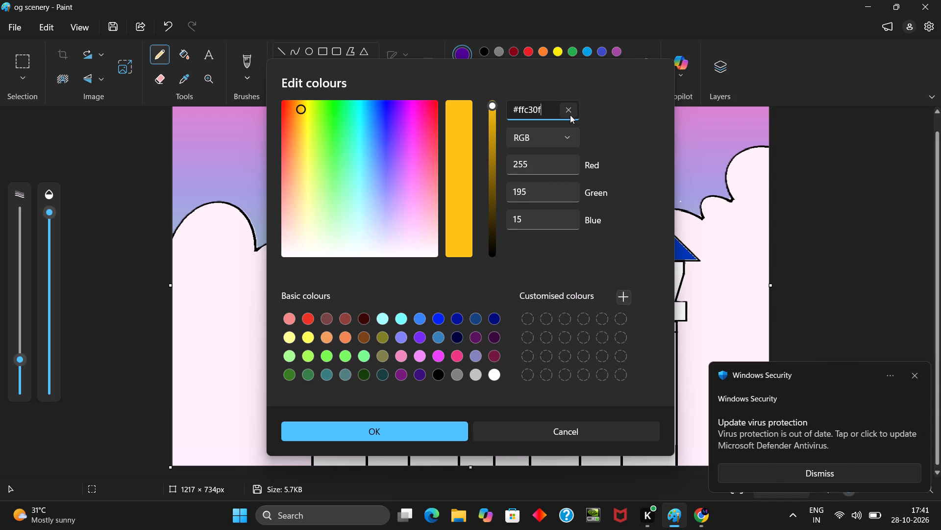
click(441, 424)
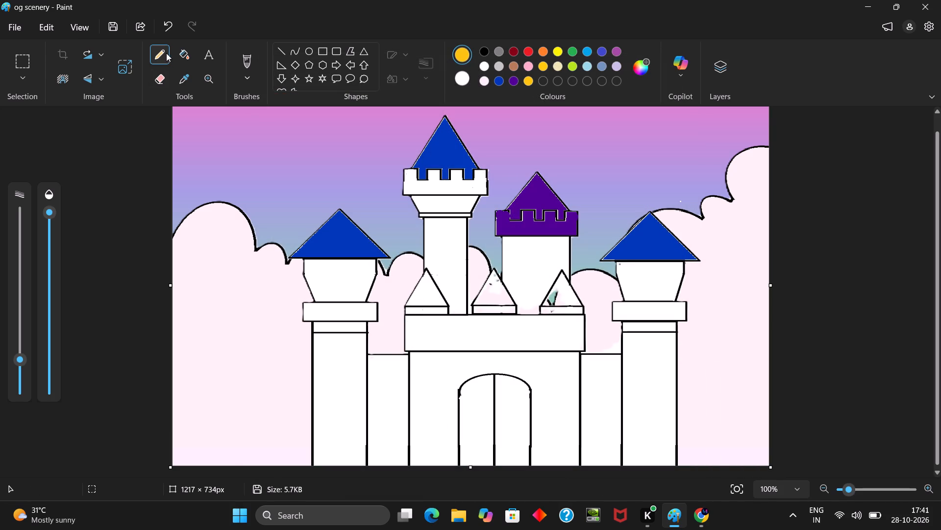
Fill the left and middle small cones above the gatehouse with golden yellow, including the middle cone's separate pale patches.
click(178, 53)
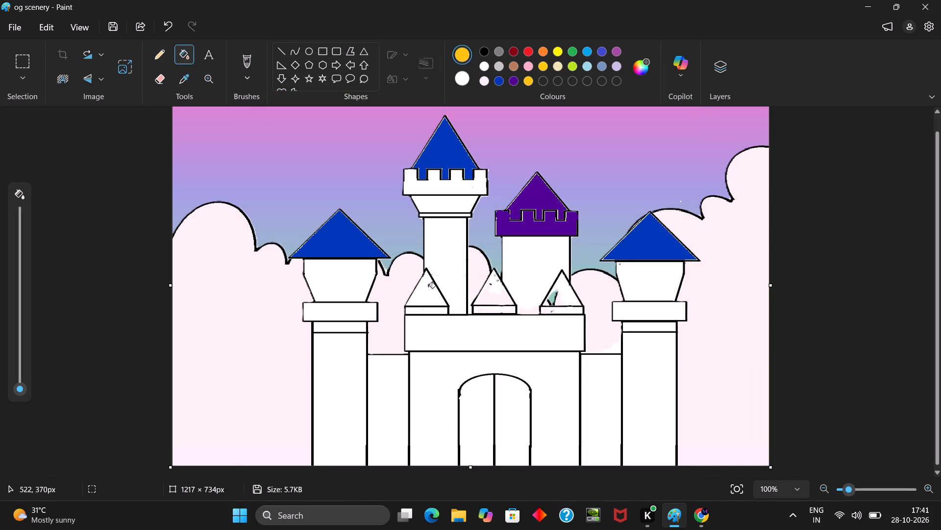
click(428, 287)
click(498, 293)
click(499, 292)
click(495, 292)
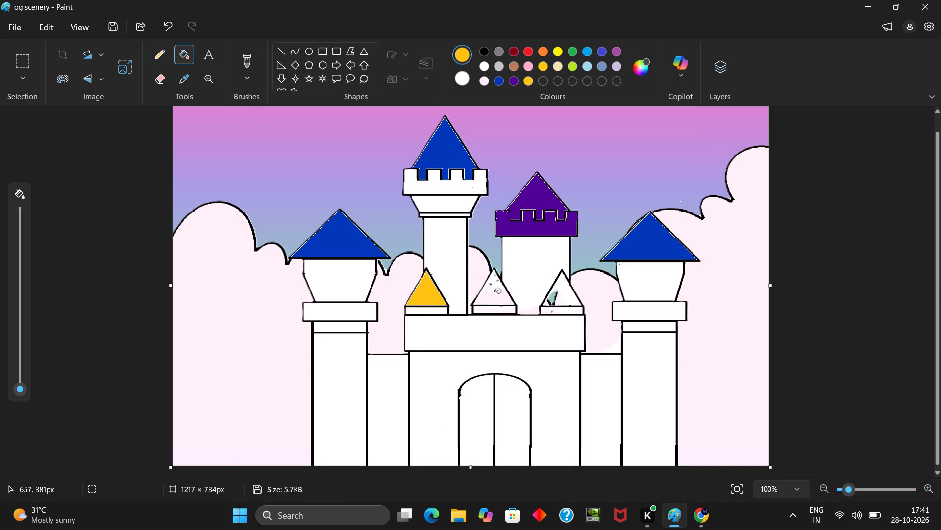
click(495, 290)
click(490, 282)
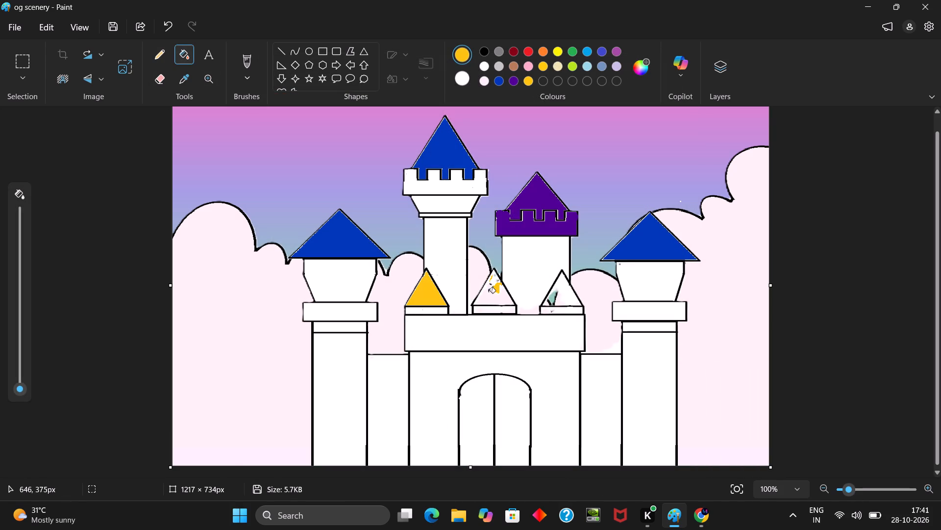
click(489, 292)
click(484, 298)
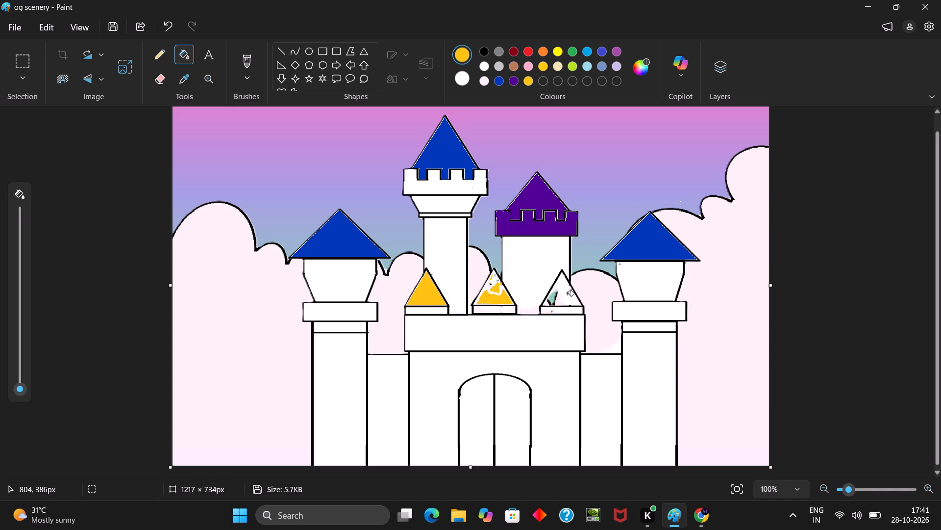
Fill the right small cone with golden yellow, including the white and teal patches on its left side.
click(567, 295)
click(561, 300)
click(557, 298)
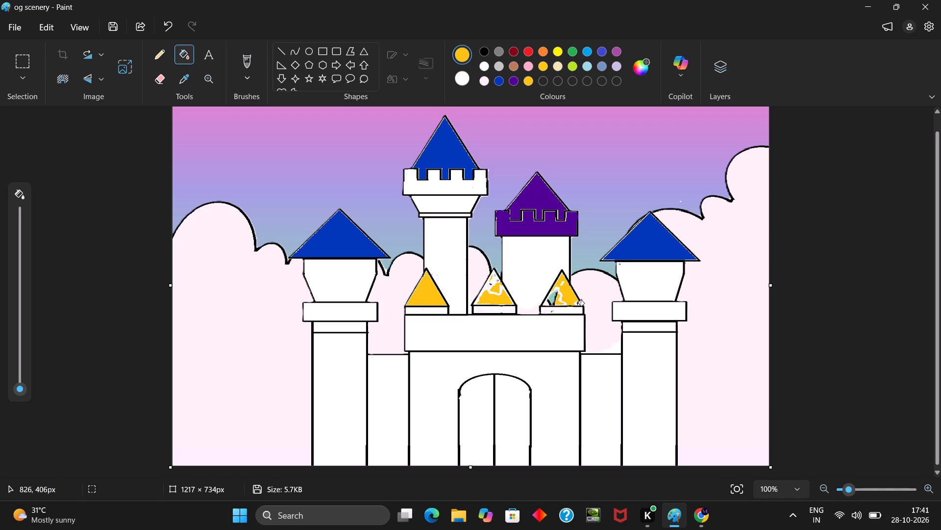
click(576, 305)
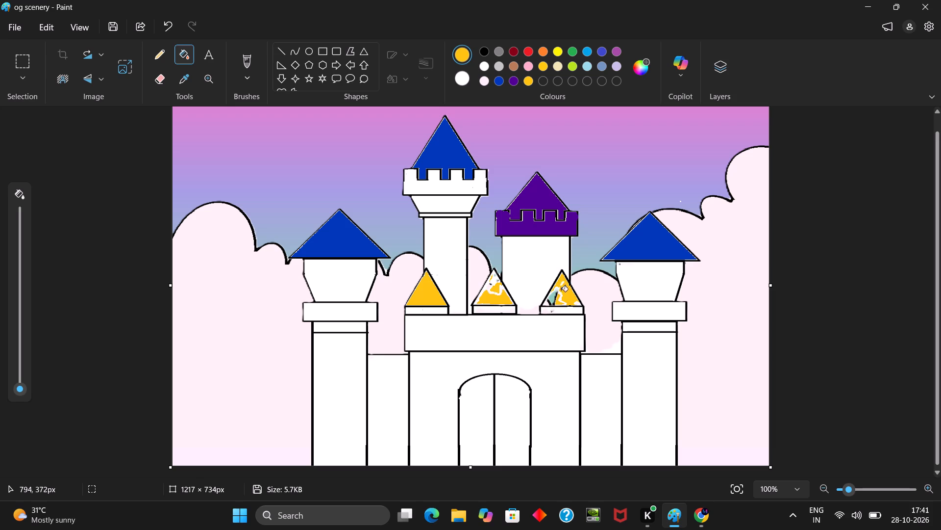
click(558, 293)
click(555, 294)
triple_click(552, 300)
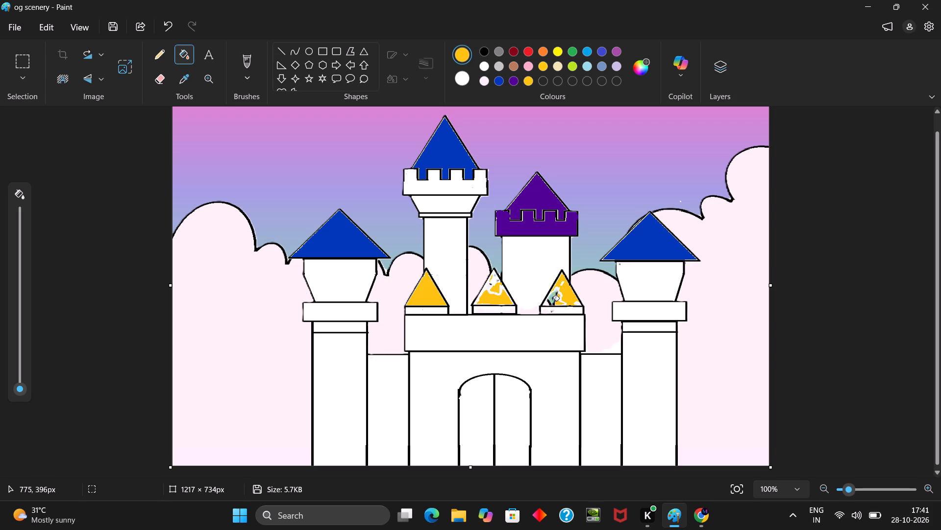
triple_click(553, 297)
triple_click(556, 296)
Paint over the unfilled patches inside the middle cone with the Pencil in golden yellow, and undo the last dab near its tip.
click(165, 59)
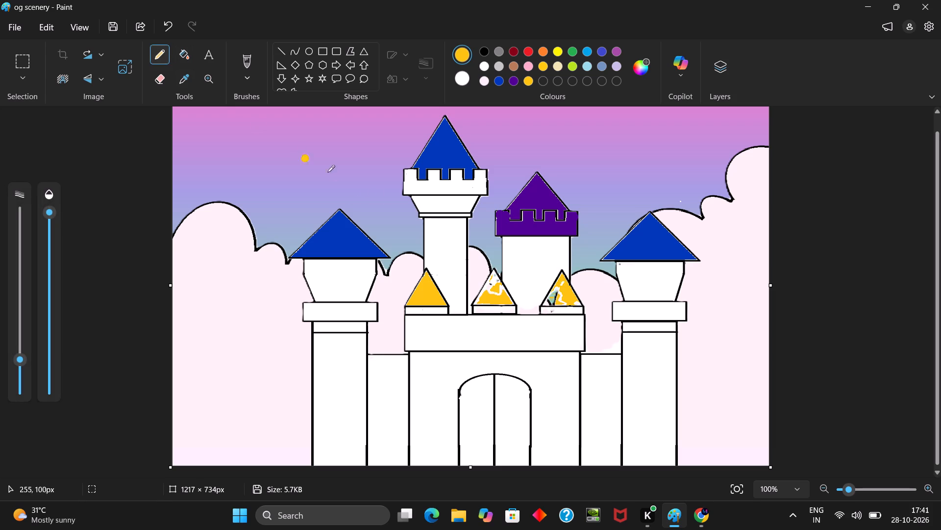
drag(494, 280, 490, 294)
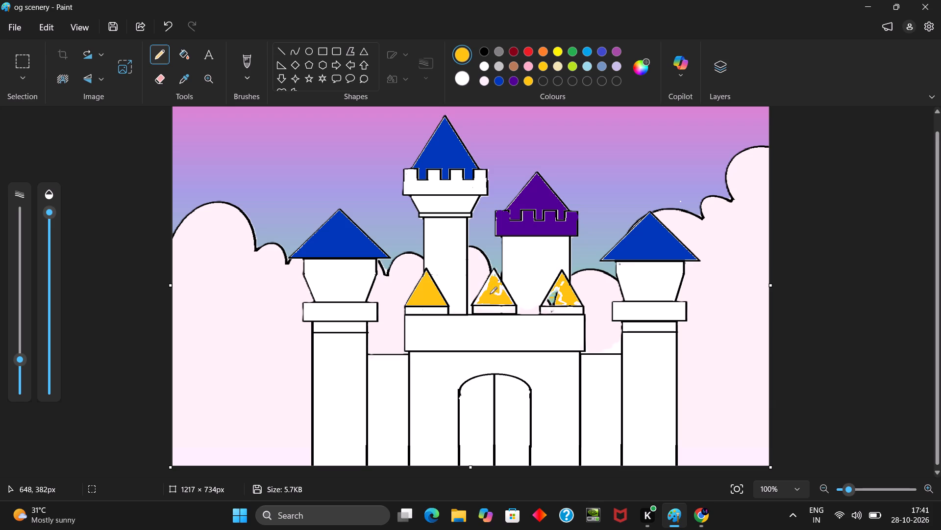
drag(490, 294, 500, 292)
drag(500, 292, 499, 292)
click(487, 288)
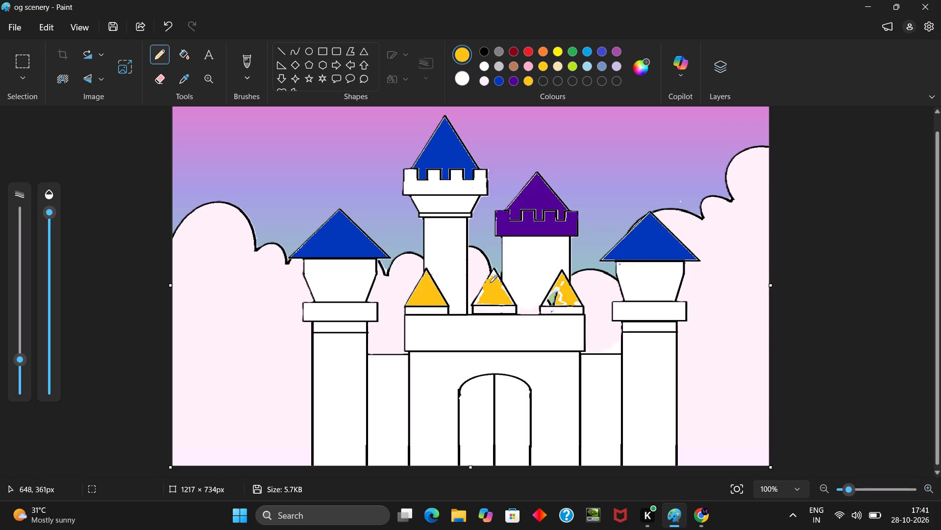
click(490, 283)
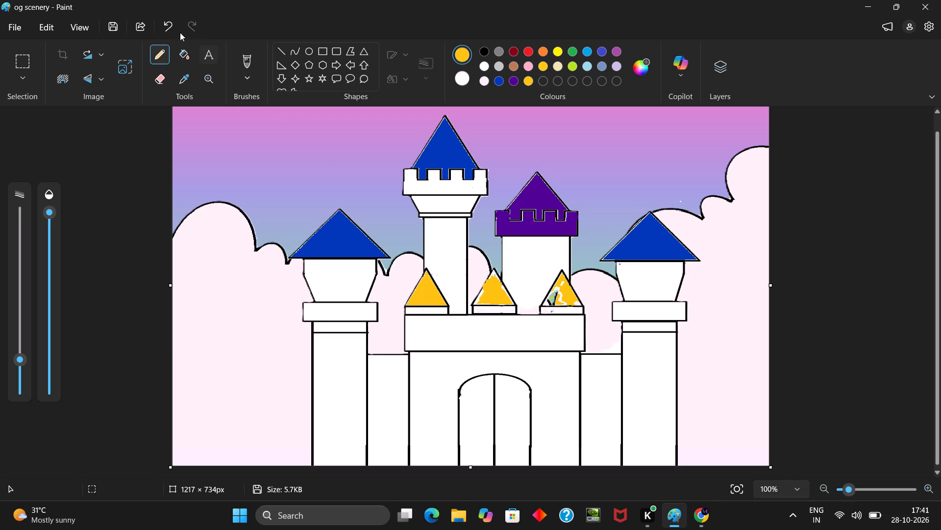
click(170, 30)
Paint over the right cone's leftover white and teal patches and its lower edge with the golden yellow Pencil.
drag(562, 284, 558, 298)
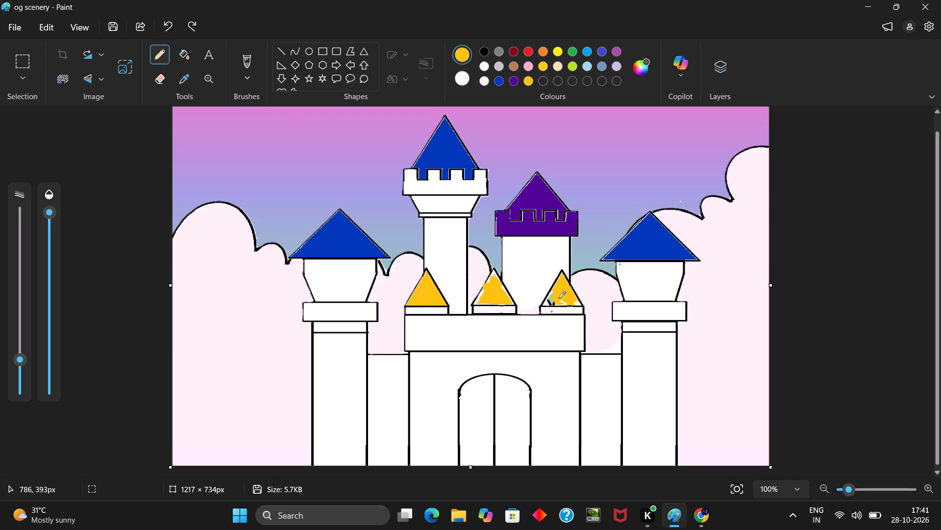
drag(558, 298, 565, 301)
drag(556, 300, 553, 297)
drag(553, 297, 553, 295)
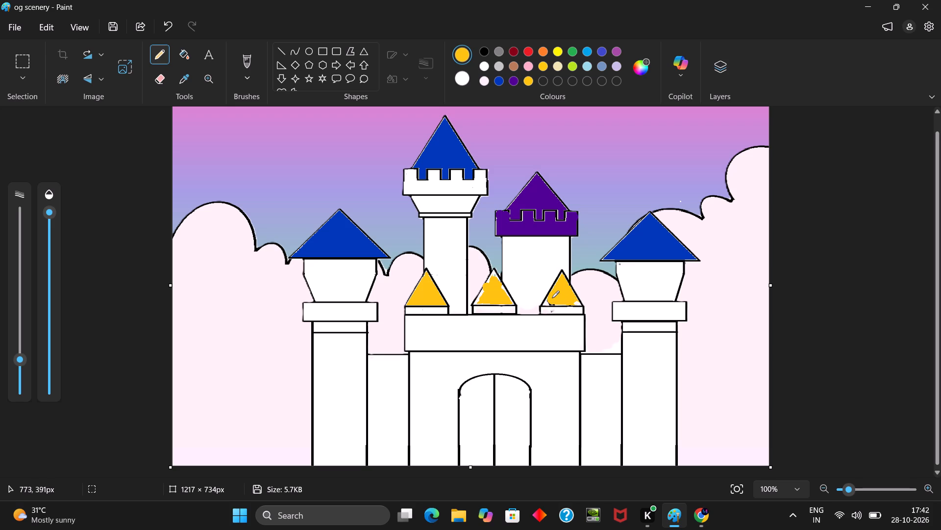
click(552, 298)
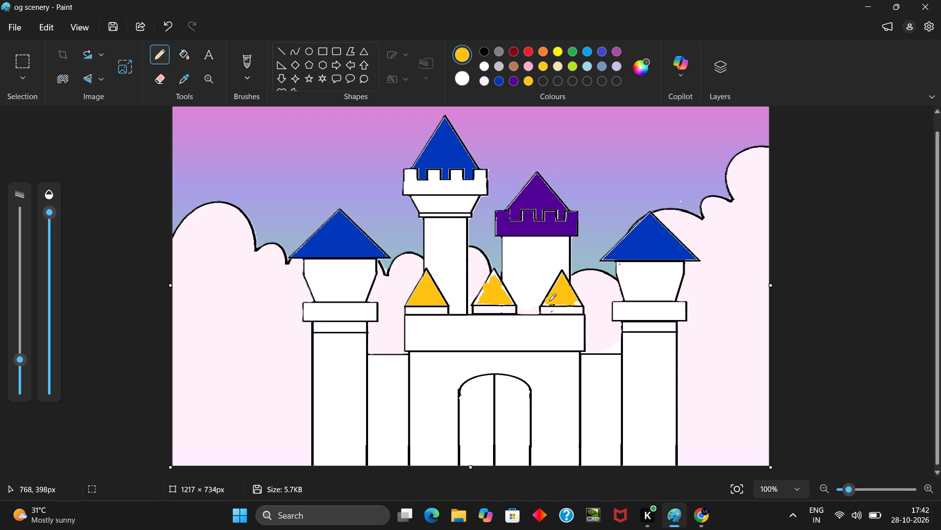
click(553, 302)
click(557, 302)
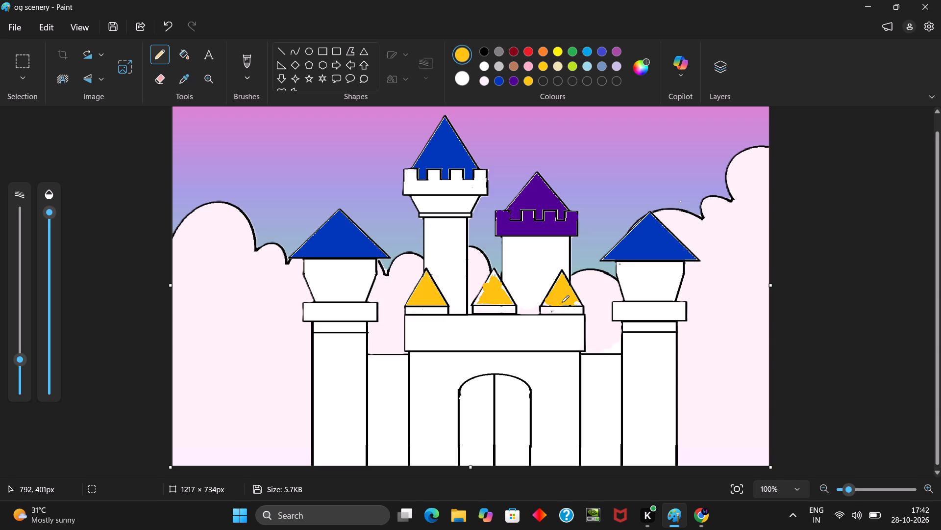
click(562, 302)
drag(565, 302, 569, 302)
Paint the unfilled gap along the middle cone's left slope with the golden yellow Pencil.
click(485, 291)
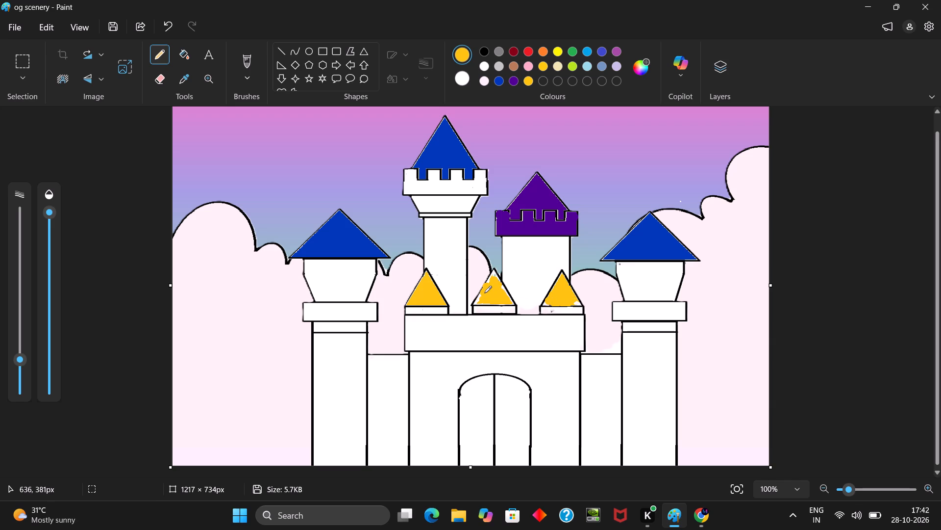
drag(484, 293, 481, 300)
drag(481, 300, 480, 301)
Reduce the Pencil size and paint the leftover gaps at the middle cone's tip and lower-left corner golden yellow.
click(19, 374)
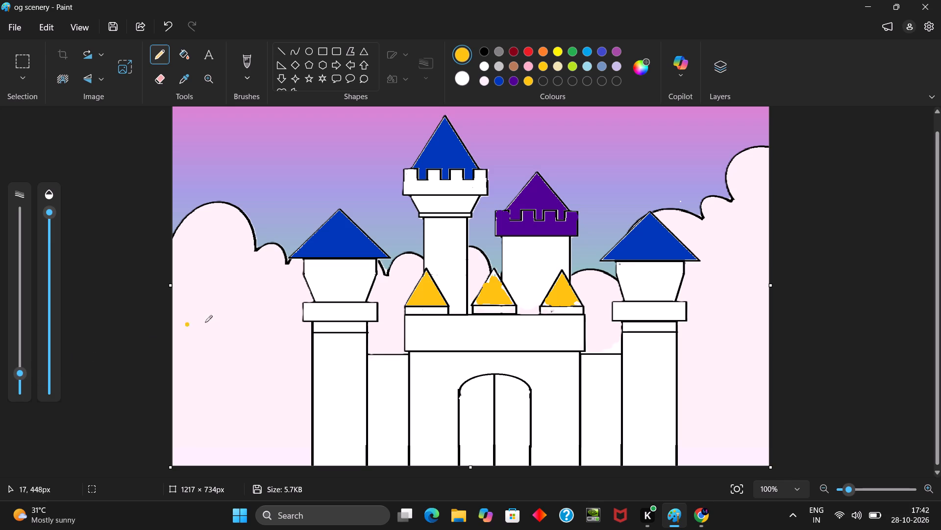
click(489, 281)
click(490, 281)
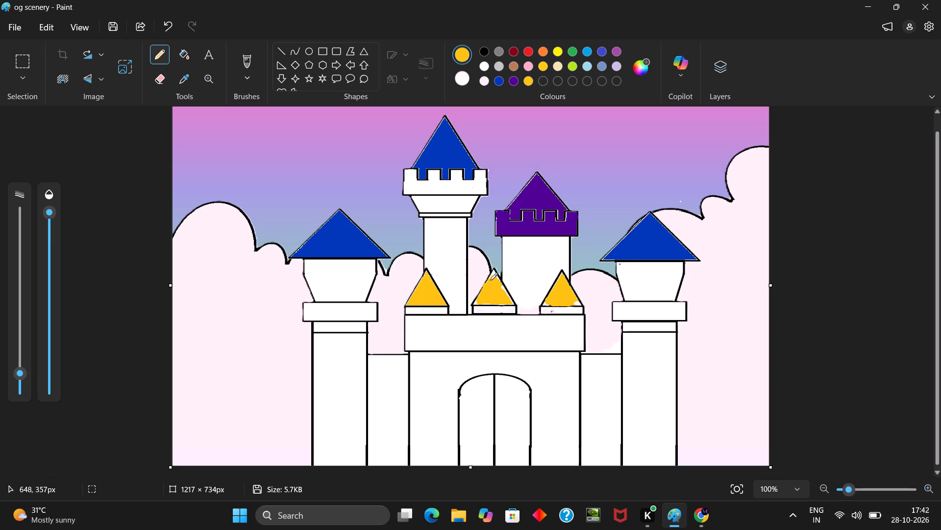
click(490, 280)
click(491, 278)
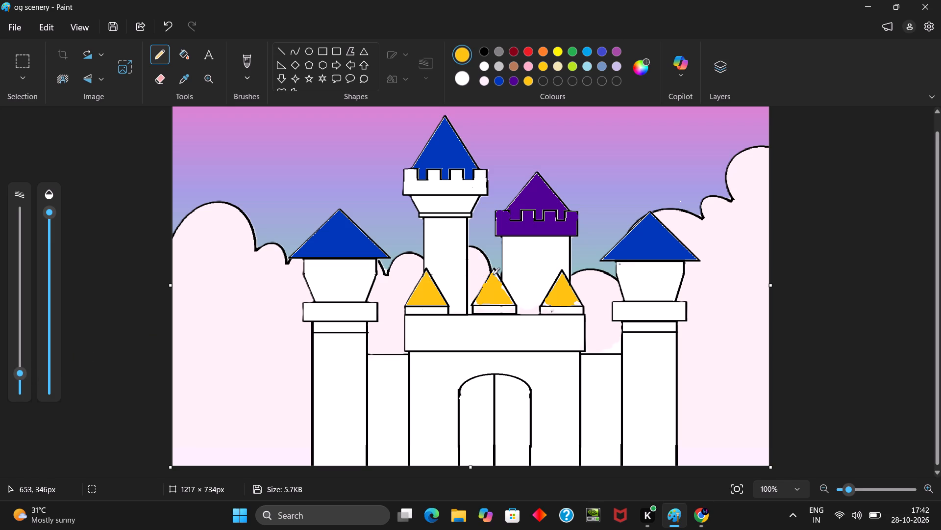
click(493, 275)
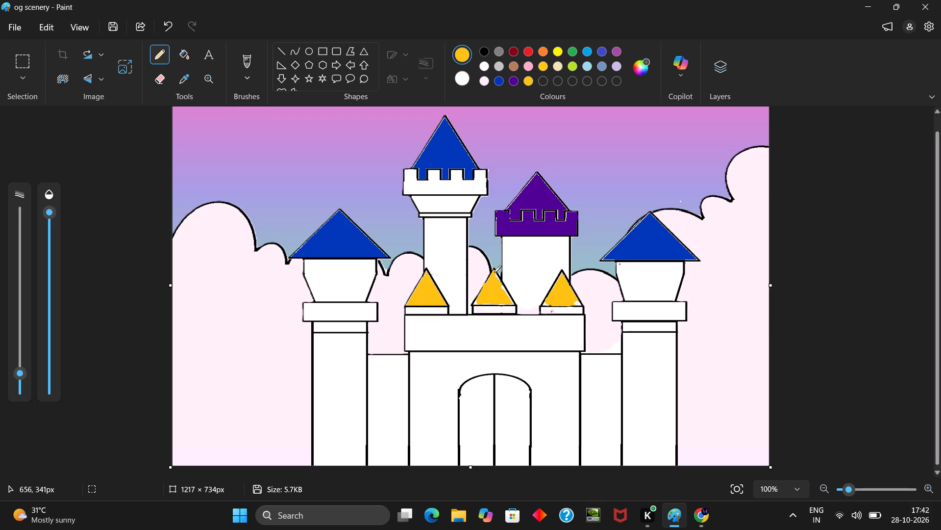
click(494, 272)
click(495, 278)
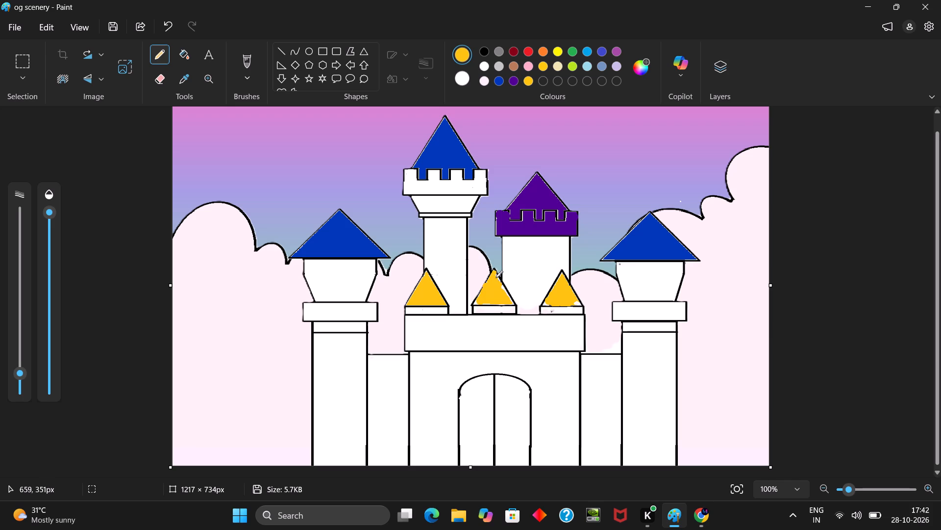
click(497, 279)
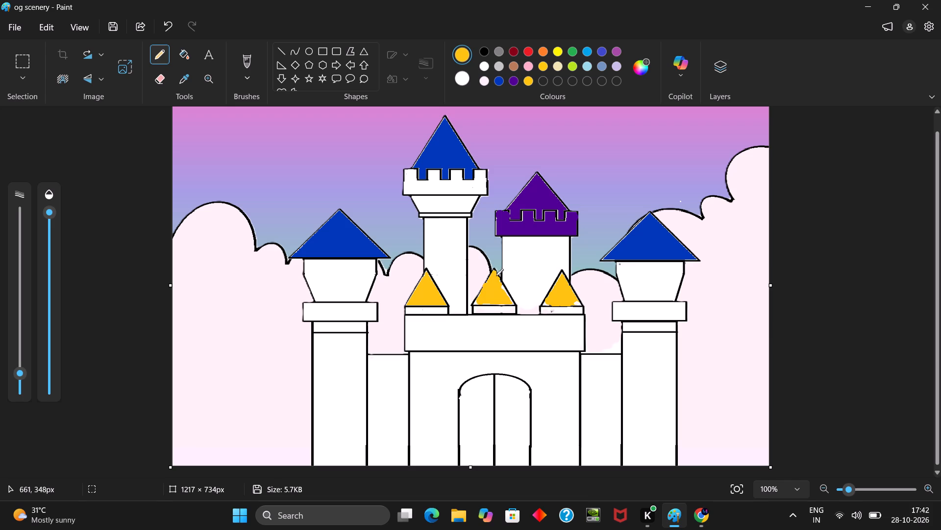
click(496, 276)
click(499, 280)
click(477, 302)
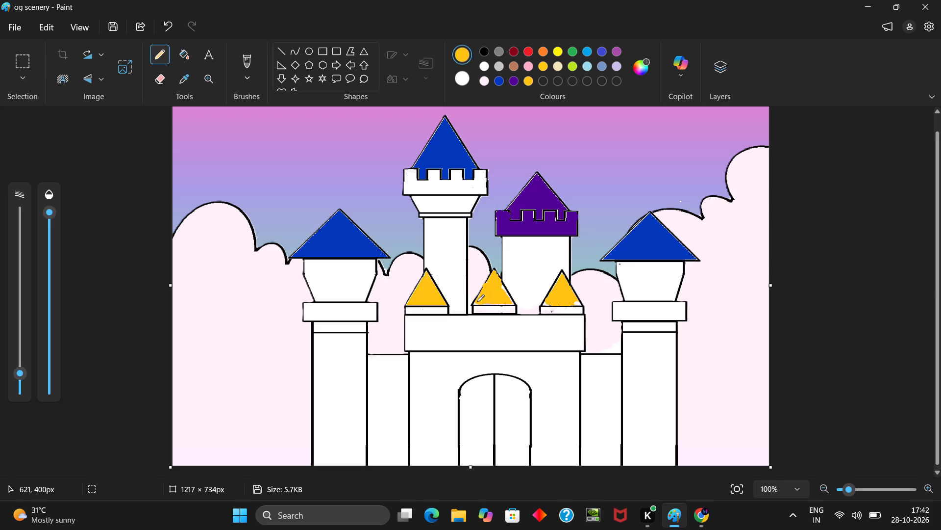
click(475, 303)
Paint the leftover gaps along the middle cone's right slope and bottom edge with the golden yellow Pencil.
click(503, 290)
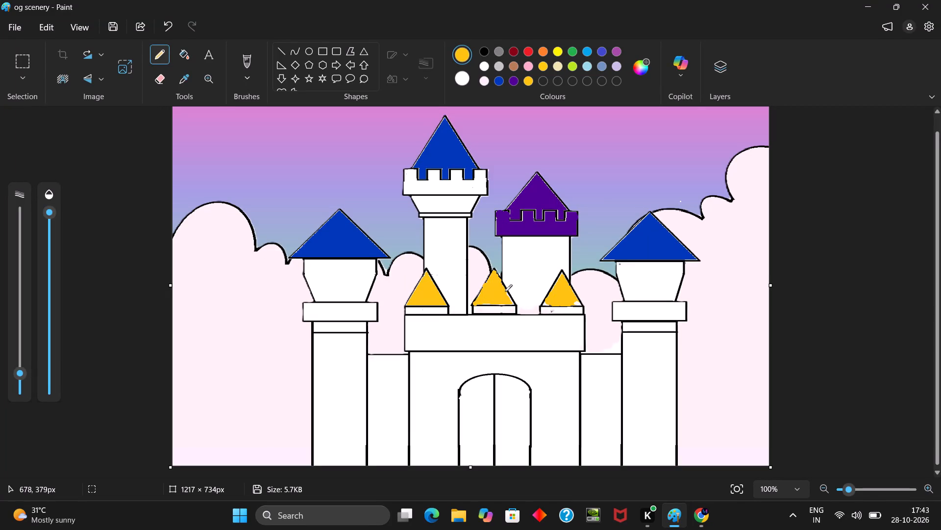
drag(505, 291, 508, 296)
drag(508, 296, 512, 302)
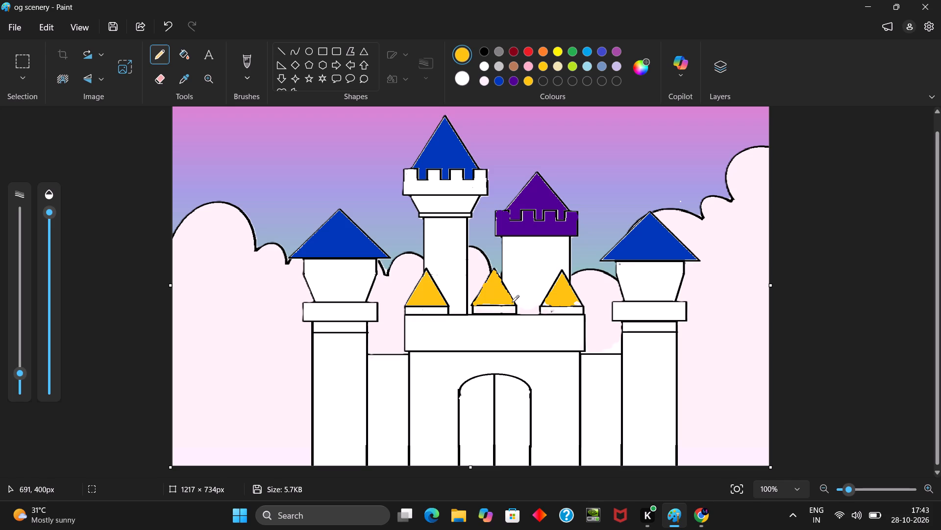
drag(512, 302, 512, 304)
click(509, 304)
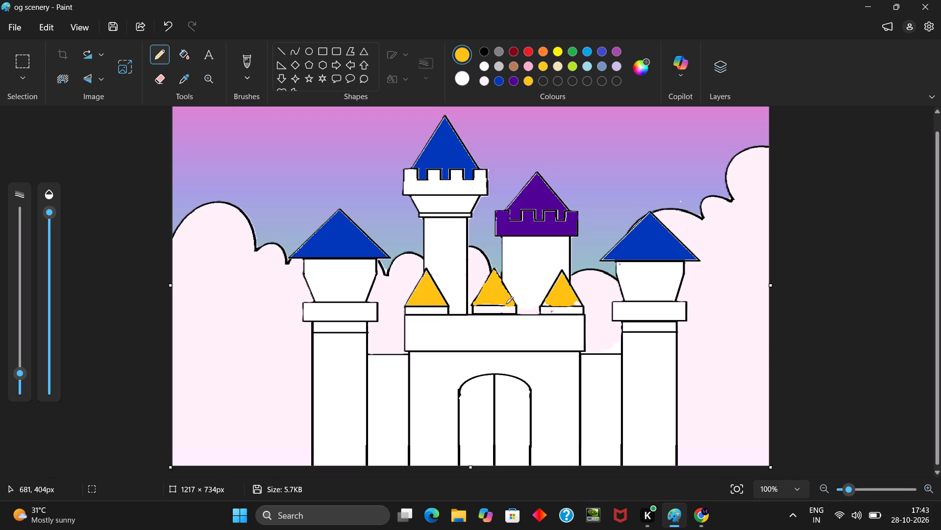
click(505, 304)
click(502, 304)
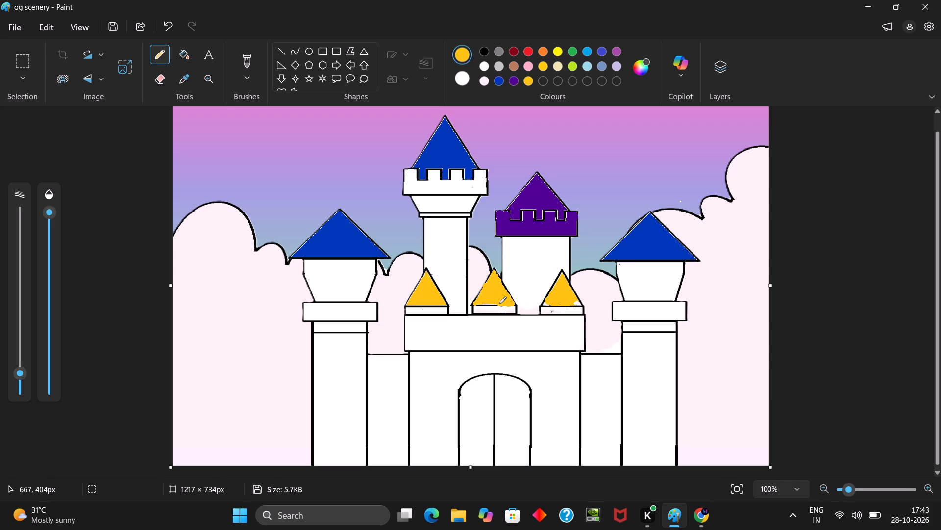
click(499, 304)
click(496, 303)
click(492, 303)
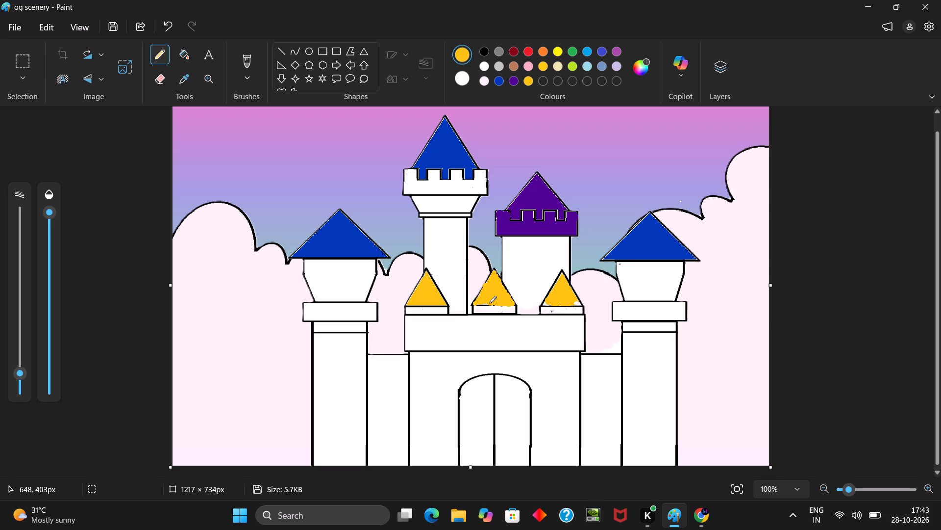
click(488, 303)
click(486, 303)
click(484, 303)
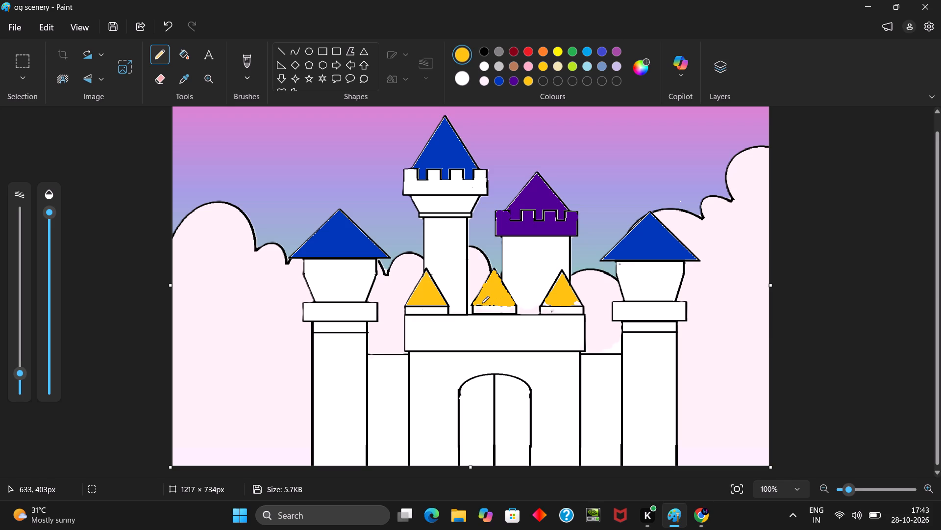
click(481, 303)
Paint the remaining gaps at both lower corners of the right small cone with the golden yellow Pencil.
click(547, 302)
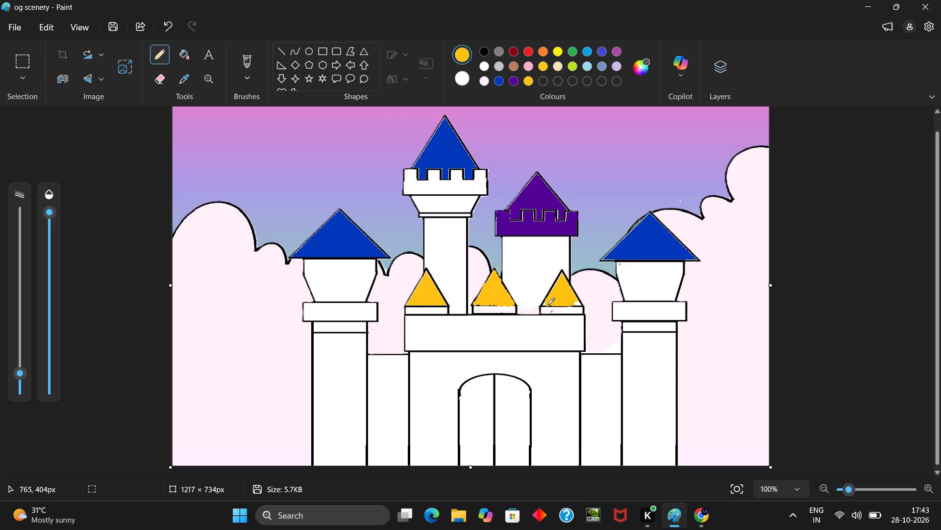
click(547, 304)
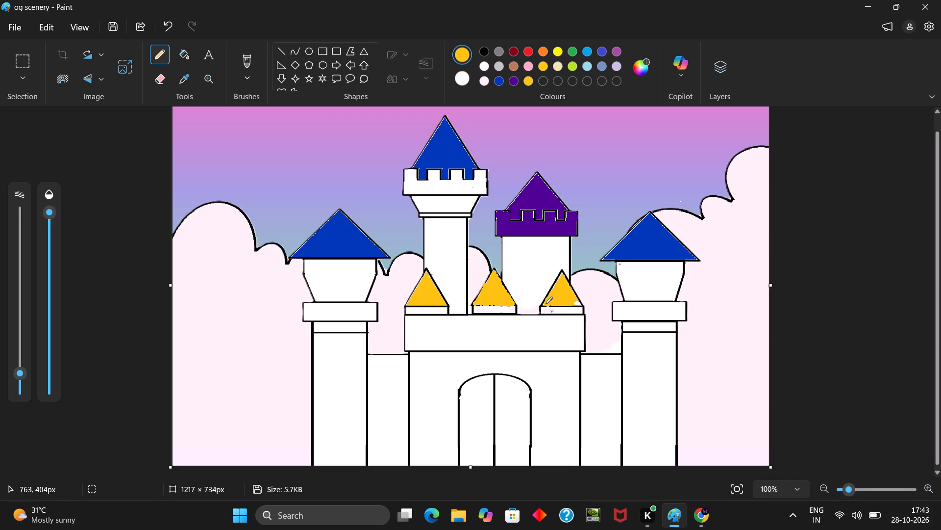
click(545, 304)
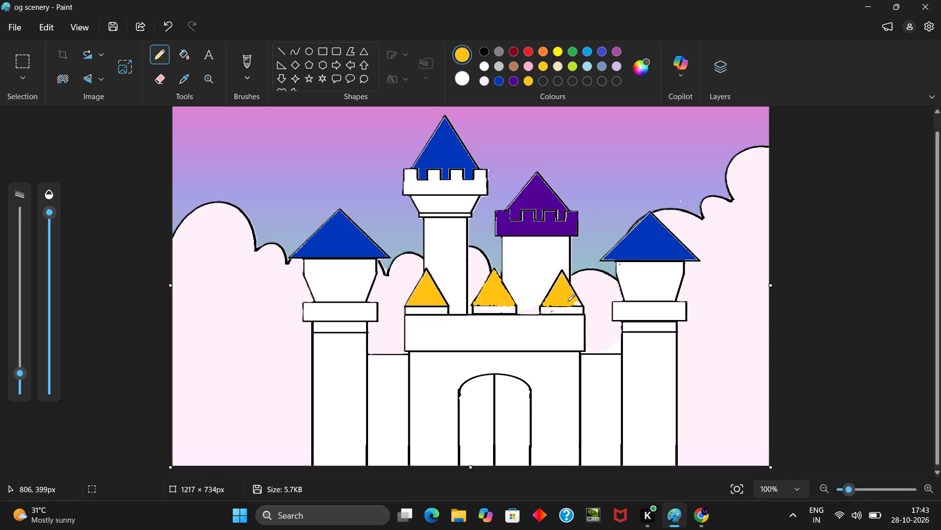
click(574, 302)
click(576, 303)
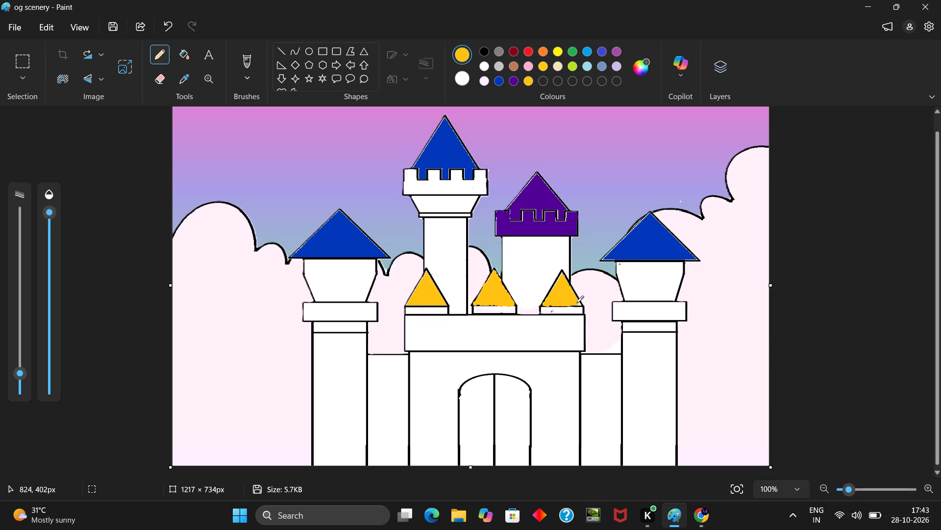
click(578, 304)
click(707, 520)
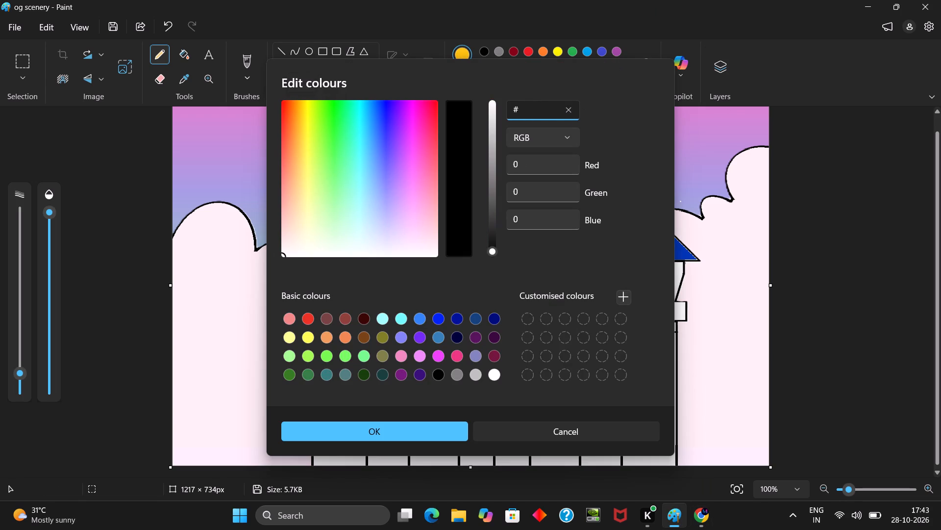
key(f)
text(58)
key(2)
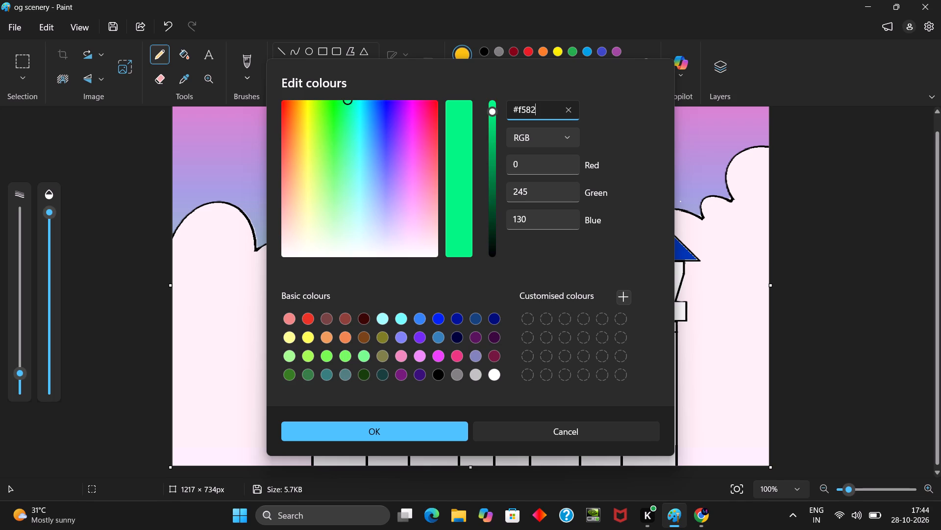
text(0ff)
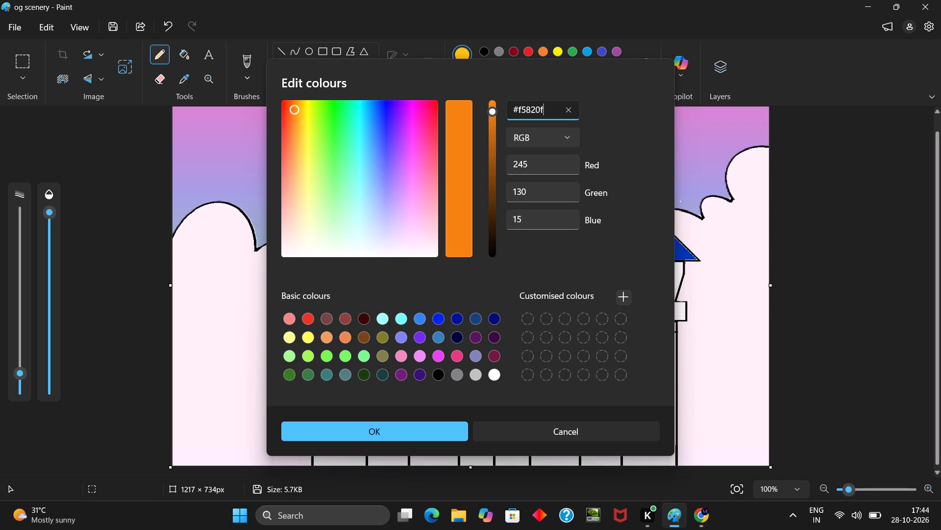
click(446, 430)
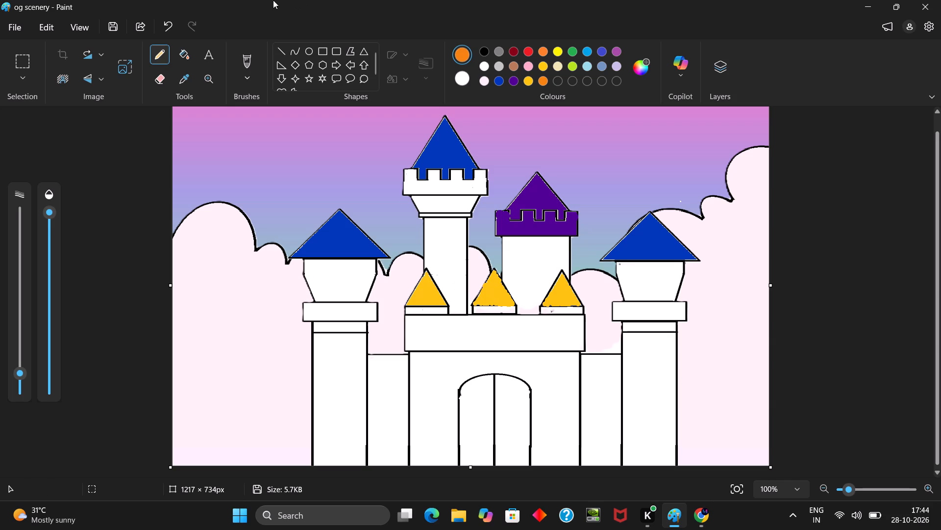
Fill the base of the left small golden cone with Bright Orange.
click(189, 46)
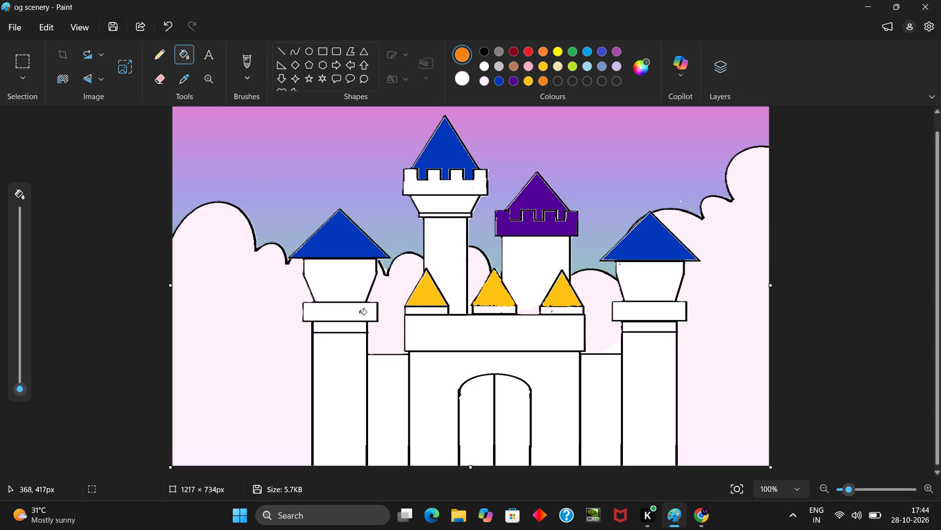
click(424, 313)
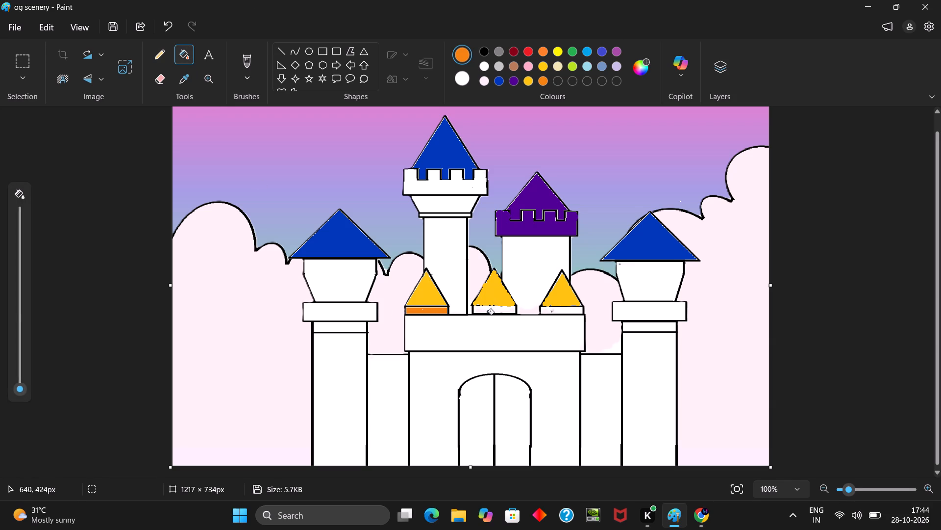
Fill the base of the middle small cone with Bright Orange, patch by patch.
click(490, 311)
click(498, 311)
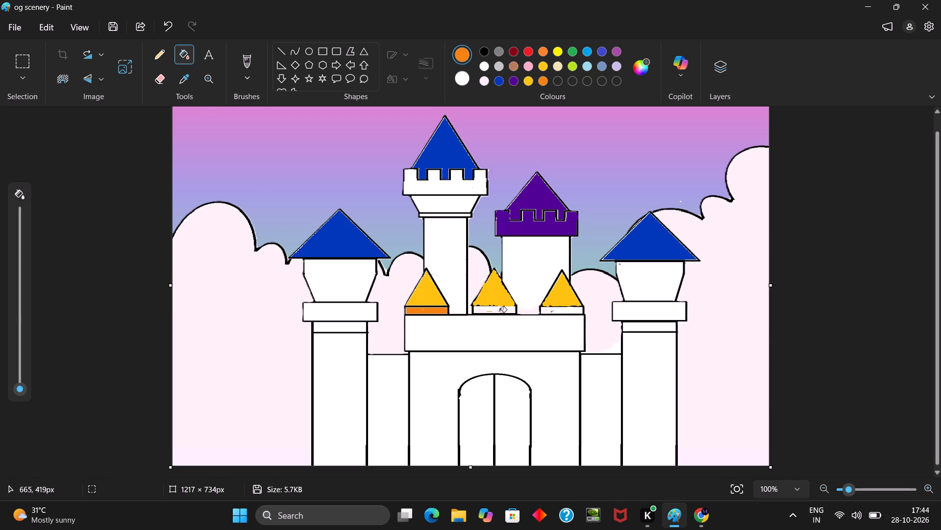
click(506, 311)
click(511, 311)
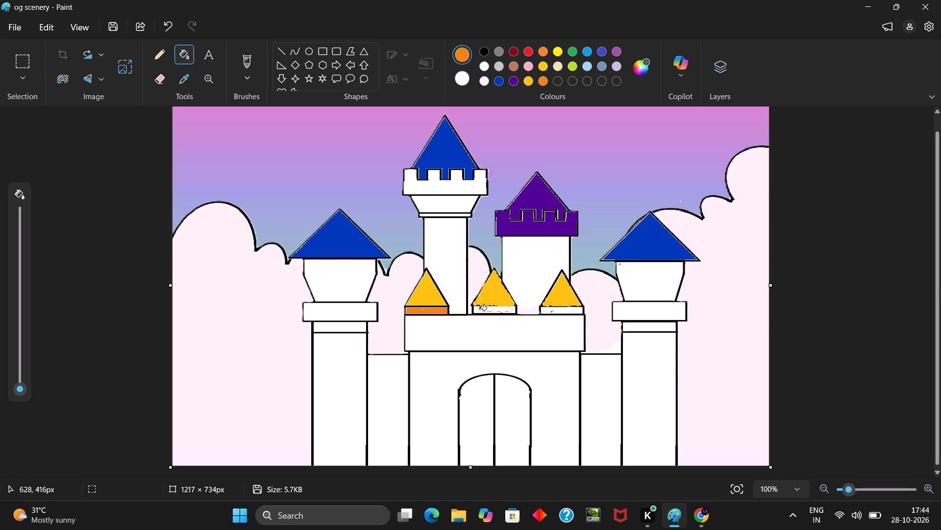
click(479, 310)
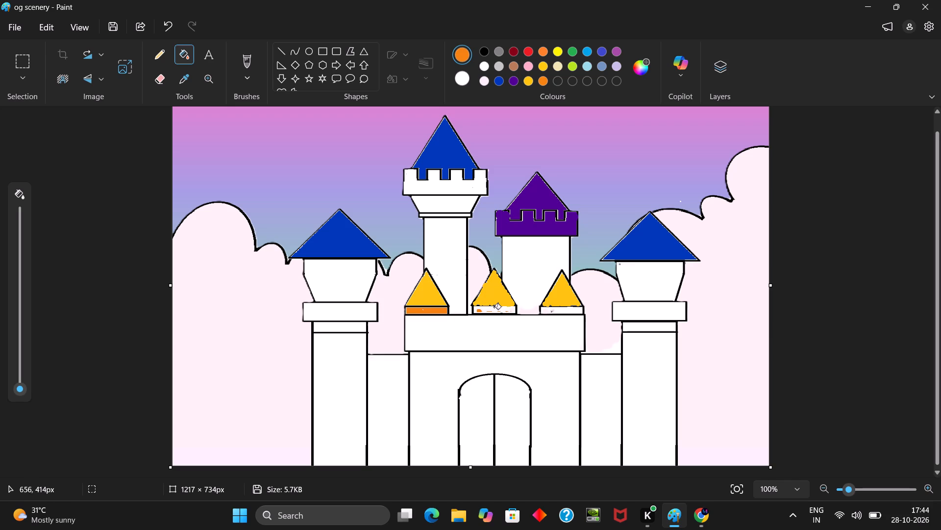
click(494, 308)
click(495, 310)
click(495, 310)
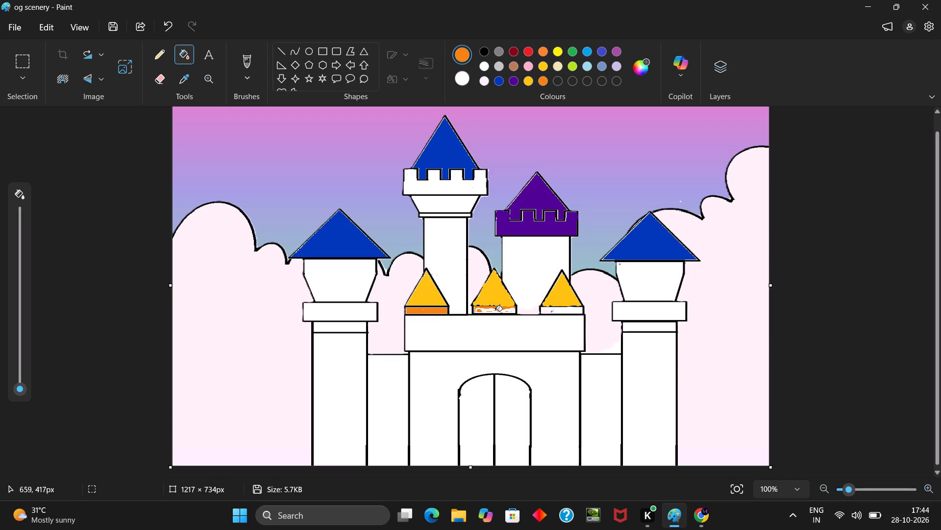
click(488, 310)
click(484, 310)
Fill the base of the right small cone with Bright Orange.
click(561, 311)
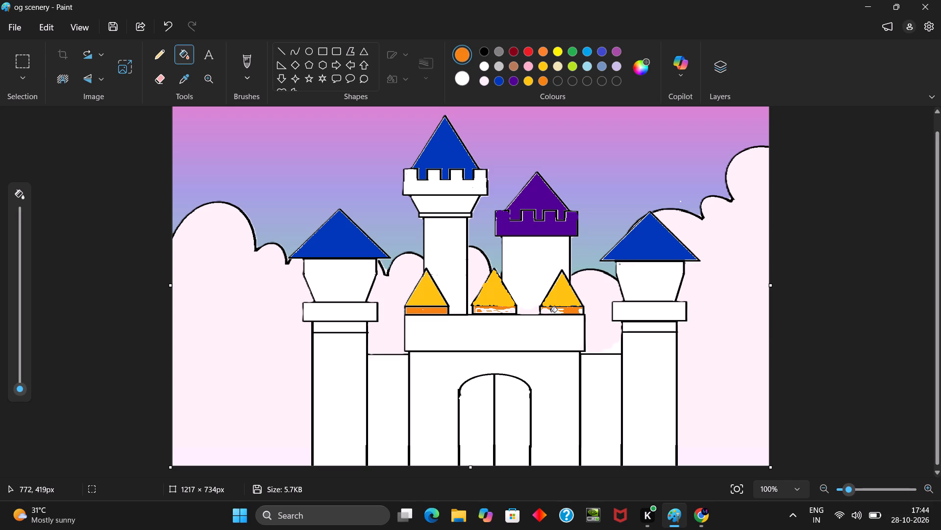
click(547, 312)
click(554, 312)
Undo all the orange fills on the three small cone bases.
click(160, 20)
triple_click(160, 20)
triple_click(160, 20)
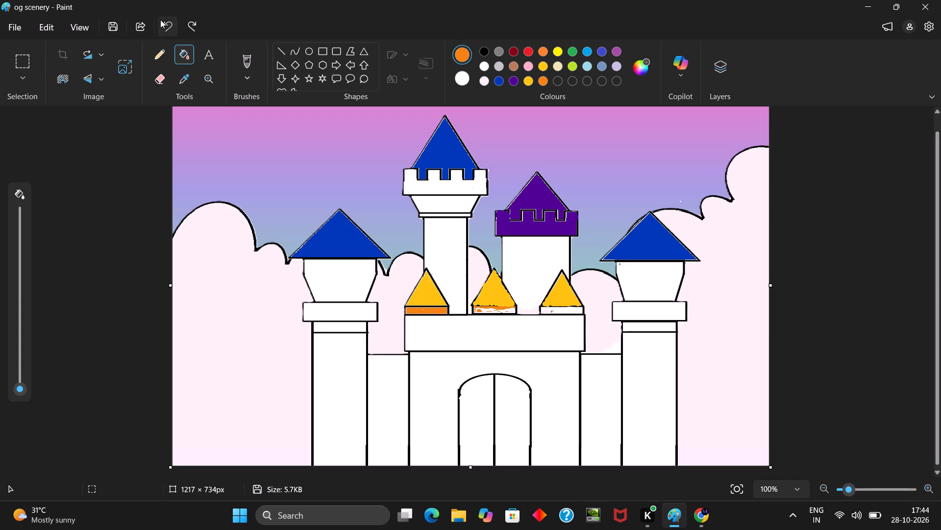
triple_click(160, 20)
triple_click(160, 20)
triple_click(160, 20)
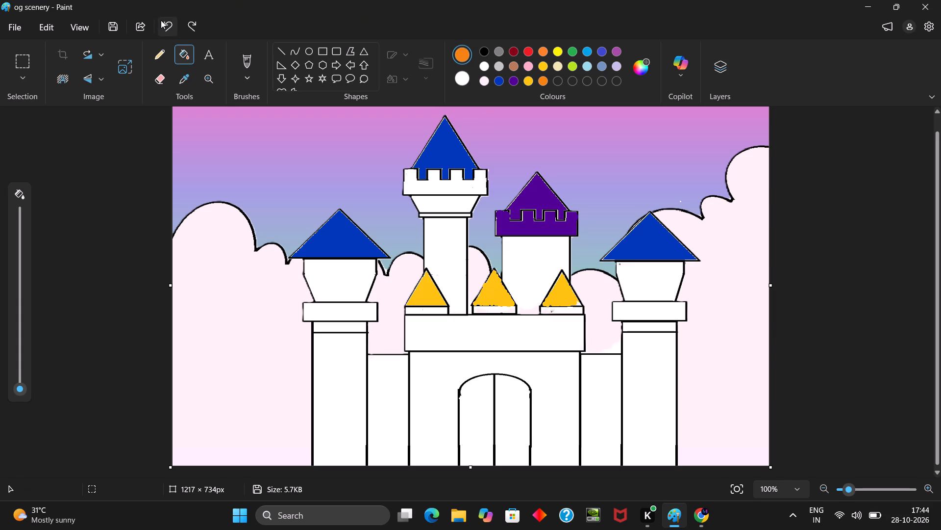
Undo the golden yellow Pencil touch-ups along the edges of the middle and right small cones.
triple_click(168, 24)
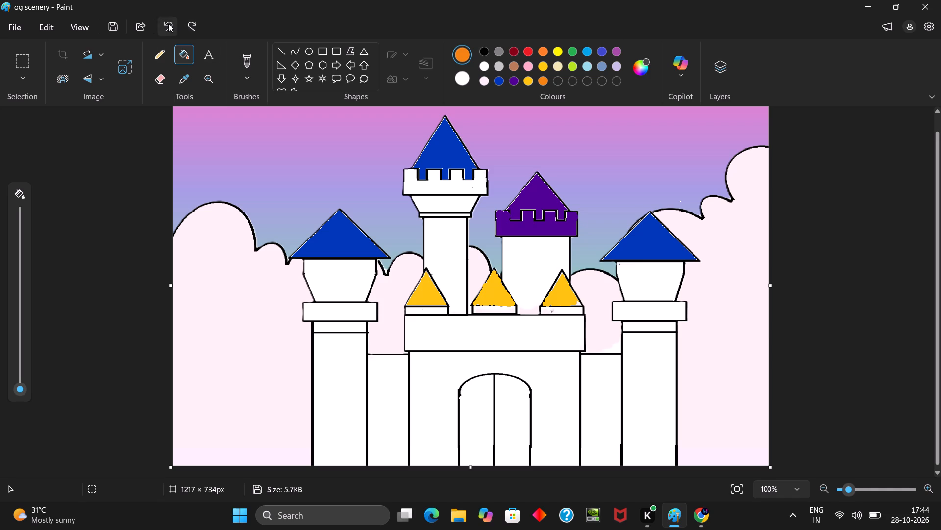
triple_click(168, 24)
triple_click(168, 24)
triple_click(168, 24)
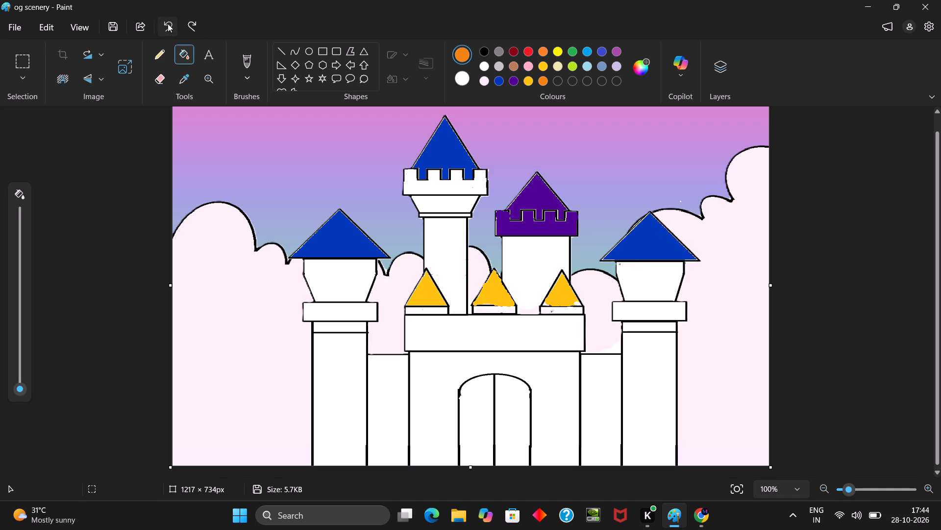
triple_click(168, 24)
triple_click(168, 24)
double_click(168, 24)
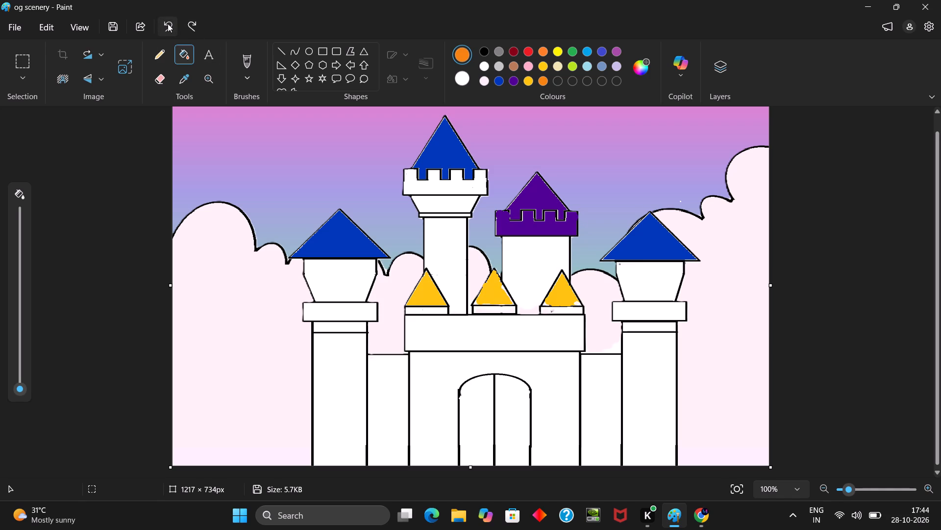
triple_click(168, 24)
triple_click(168, 24)
triple_click(168, 24)
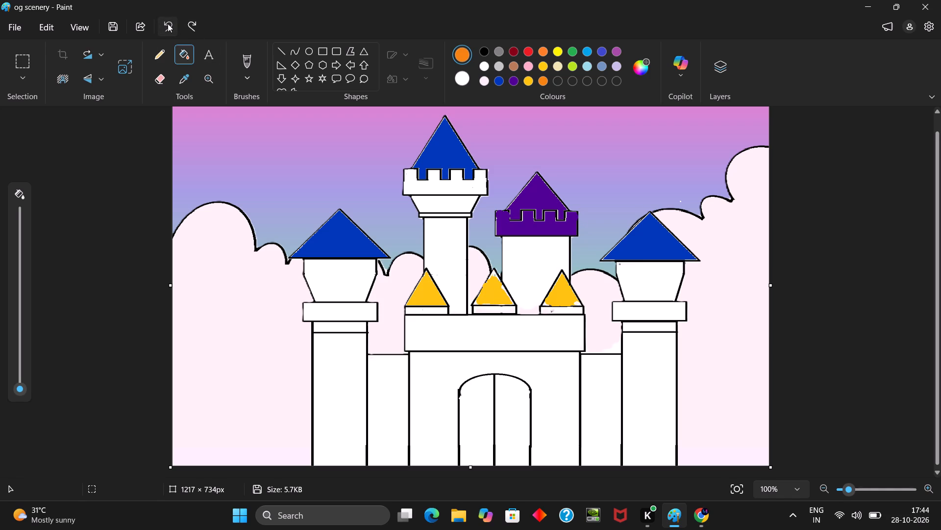
Undo the remaining golden yellow colouring on all three small cones.
triple_click(168, 24)
triple_click(168, 24)
triple_click(168, 24)
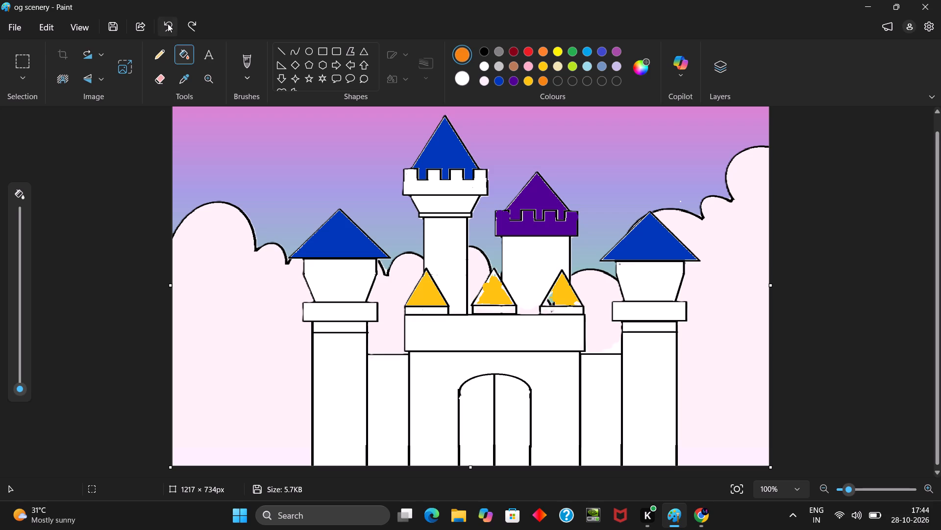
triple_click(168, 24)
double_click(168, 24)
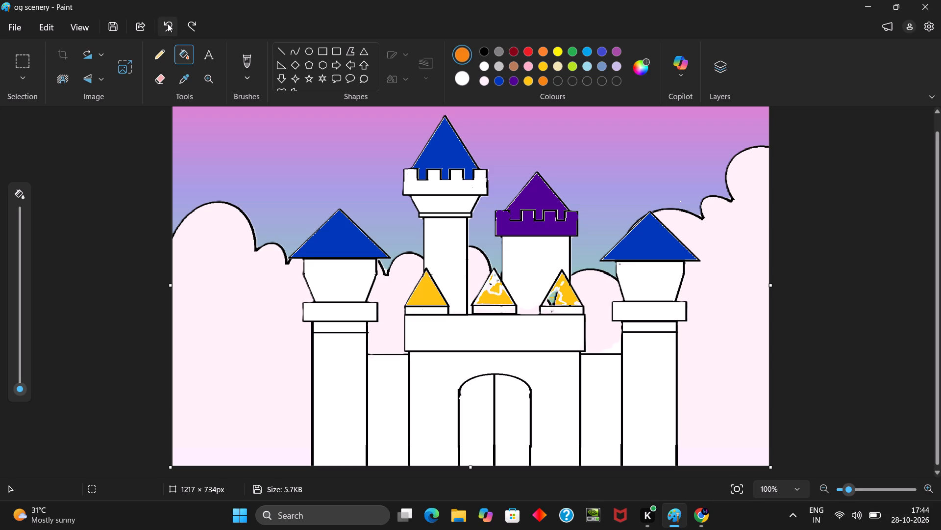
triple_click(168, 24)
triple_click(168, 24)
triple_click(168, 23)
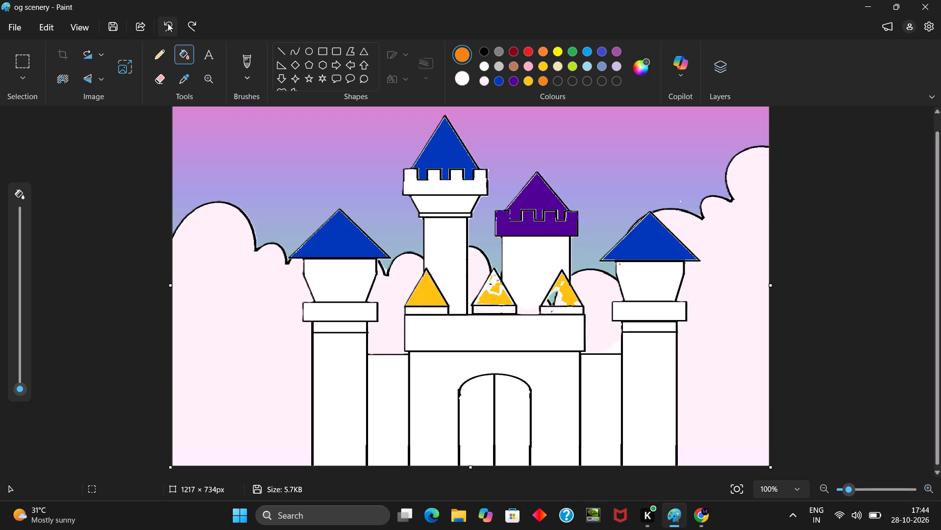
triple_click(168, 23)
triple_click(168, 23)
triple_click(168, 23)
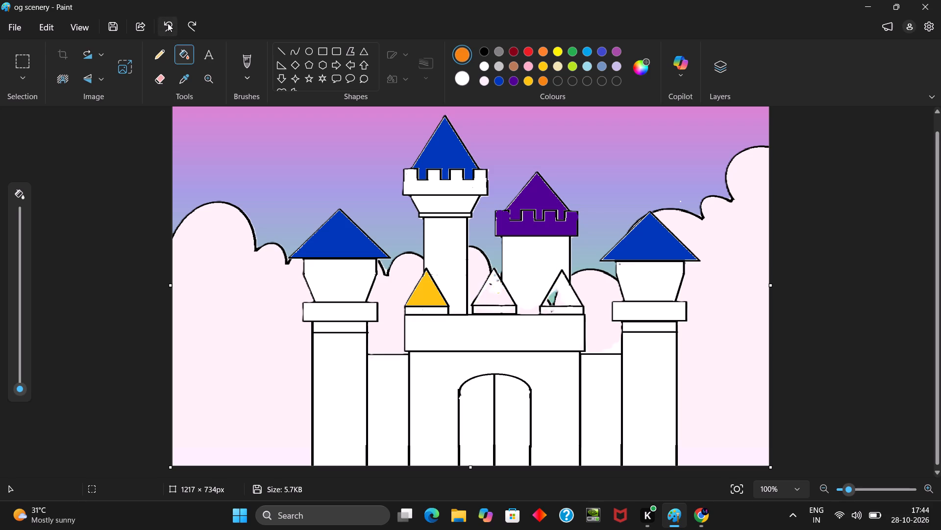
triple_click(168, 23)
triple_click(168, 23)
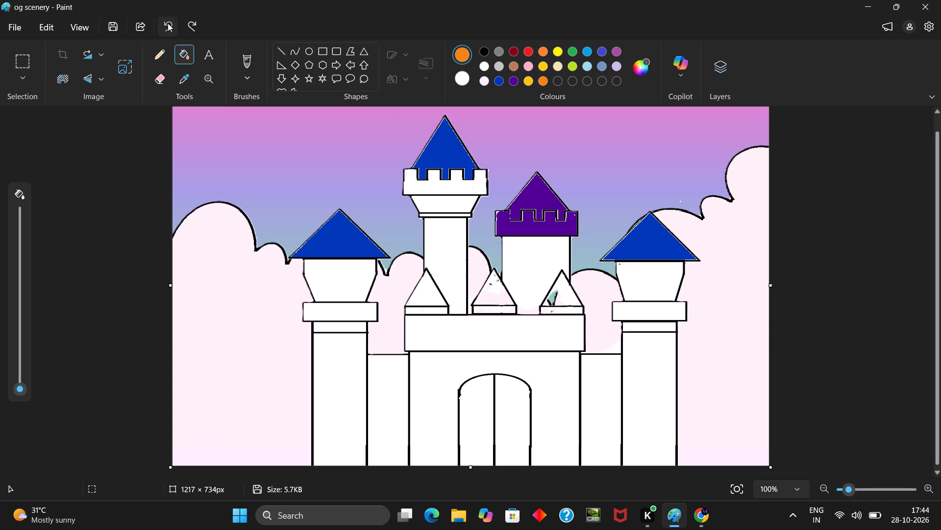
Undo the purple colouring of the right-centre tower's roof and battlements and the blue fills of both side tower roofs.
triple_click(168, 23)
triple_click(168, 23)
triple_click(168, 23)
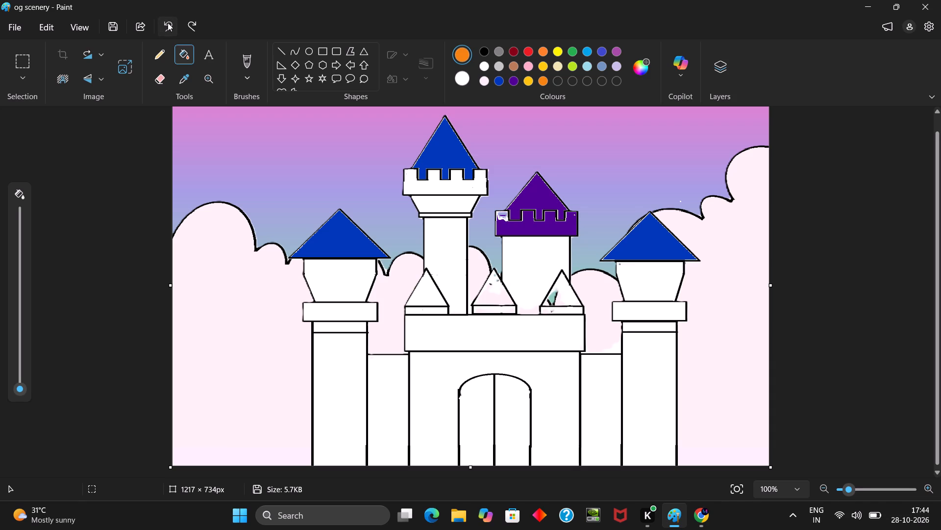
triple_click(168, 23)
triple_click(168, 23)
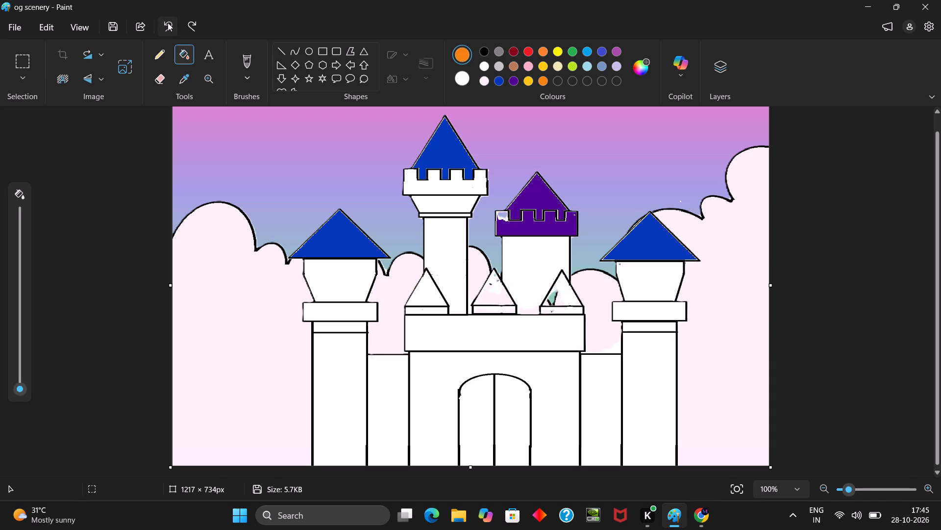
double_click(168, 21)
double_click(168, 21)
click(168, 21)
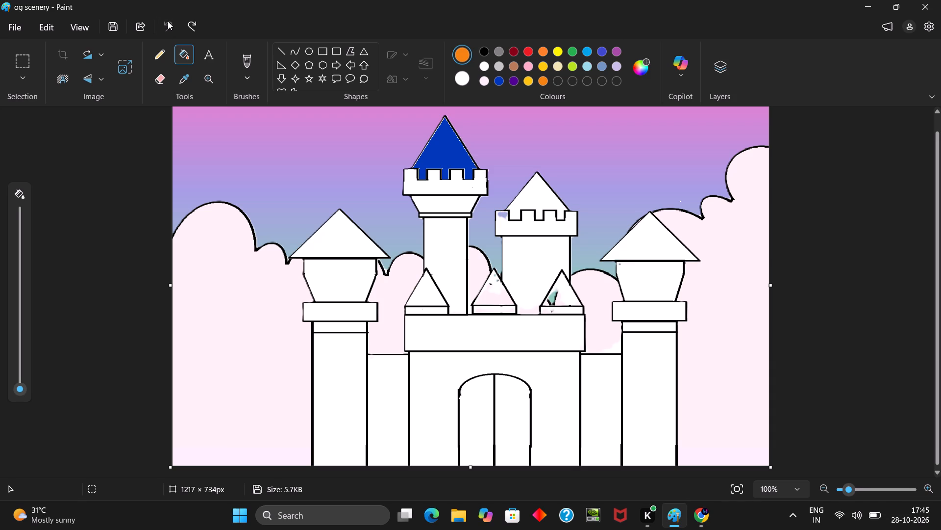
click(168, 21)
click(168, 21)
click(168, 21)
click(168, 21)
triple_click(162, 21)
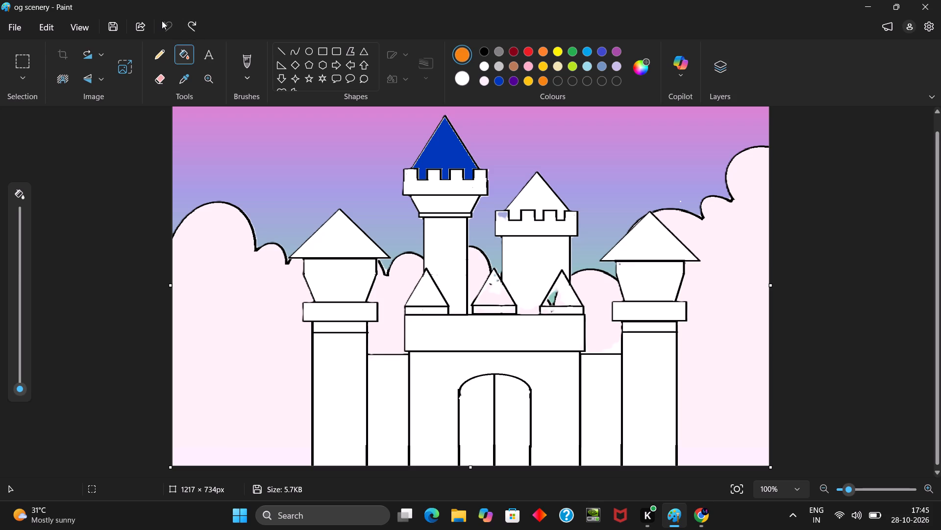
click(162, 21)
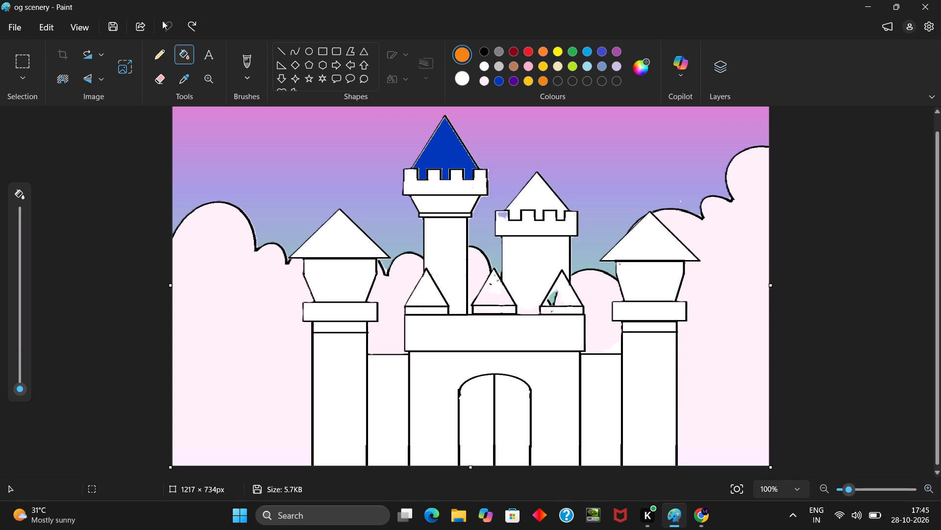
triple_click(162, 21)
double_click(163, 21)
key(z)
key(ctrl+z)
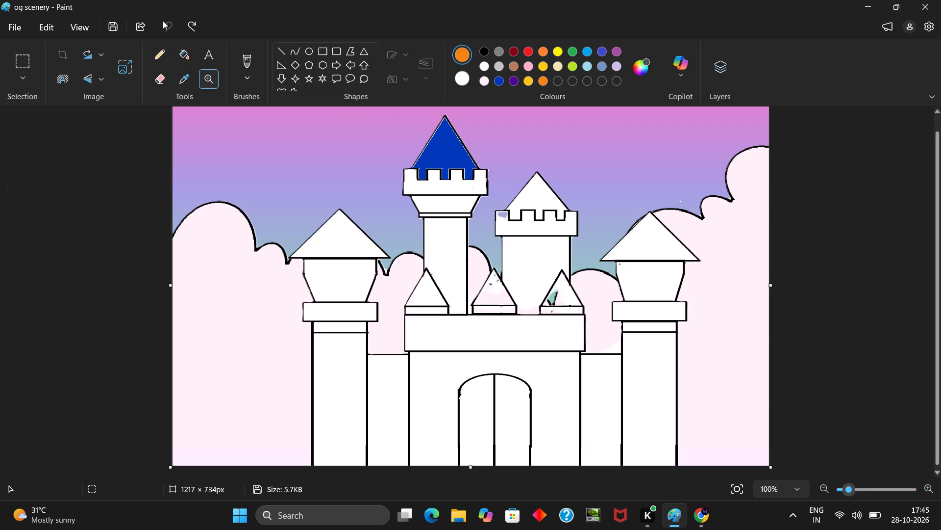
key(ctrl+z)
Fill the middle small cone's base with Bright Orange, covering its separate white patches.
click(186, 50)
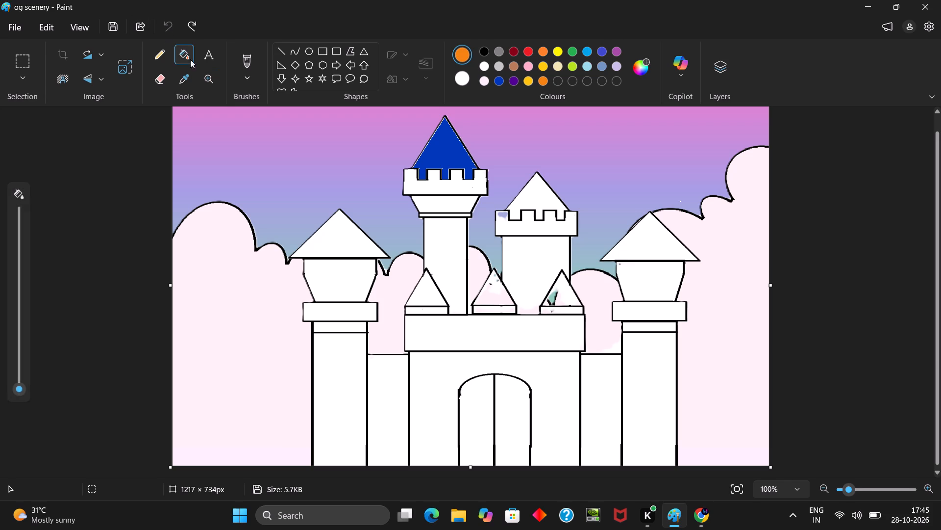
click(493, 308)
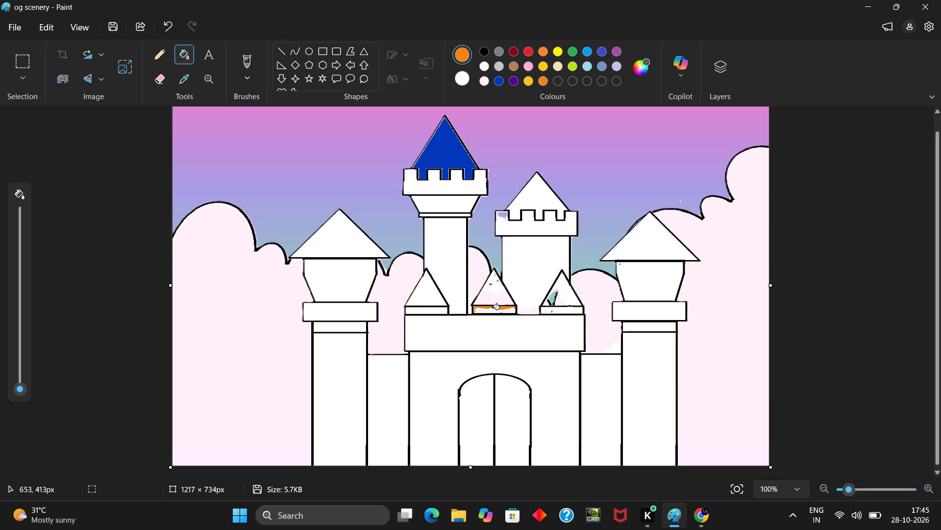
click(494, 313)
click(493, 312)
click(482, 313)
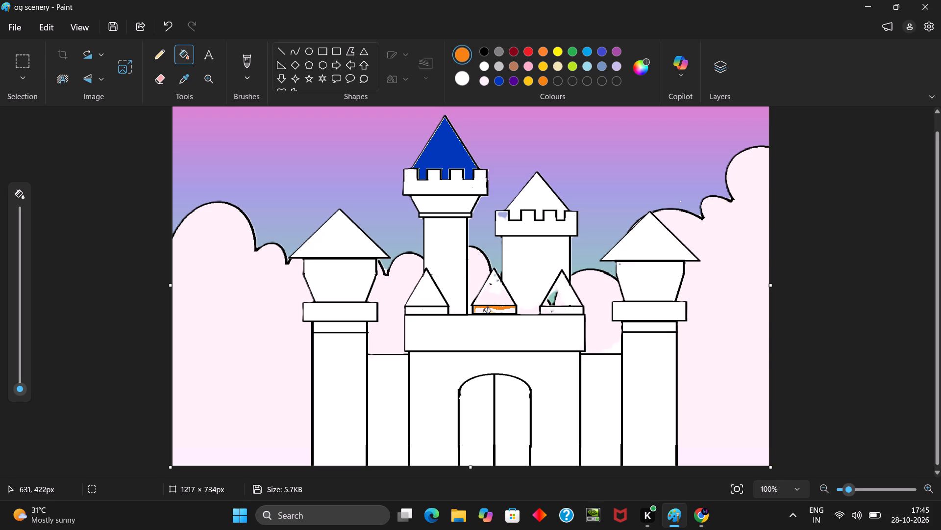
click(484, 312)
click(486, 311)
click(482, 311)
click(477, 311)
Undo the latest orange fills on the middle small cone's base.
click(169, 31)
double_click(169, 31)
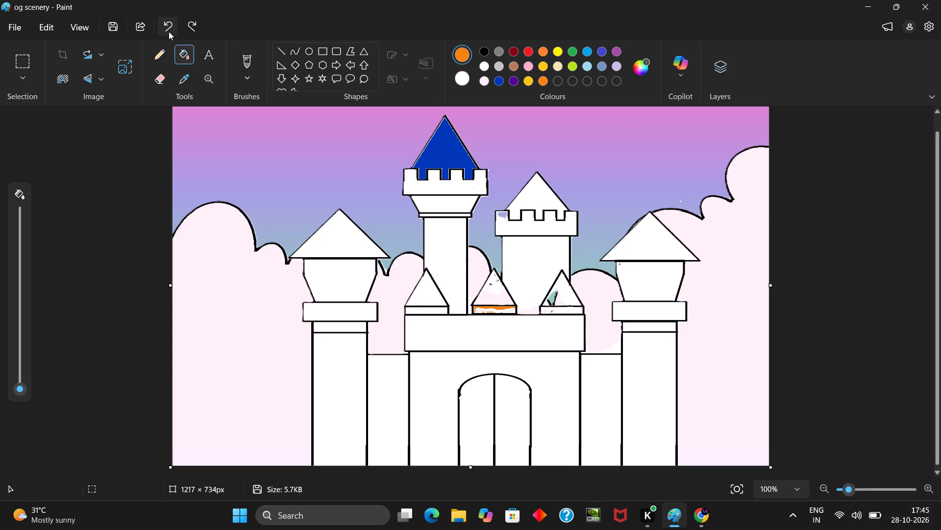
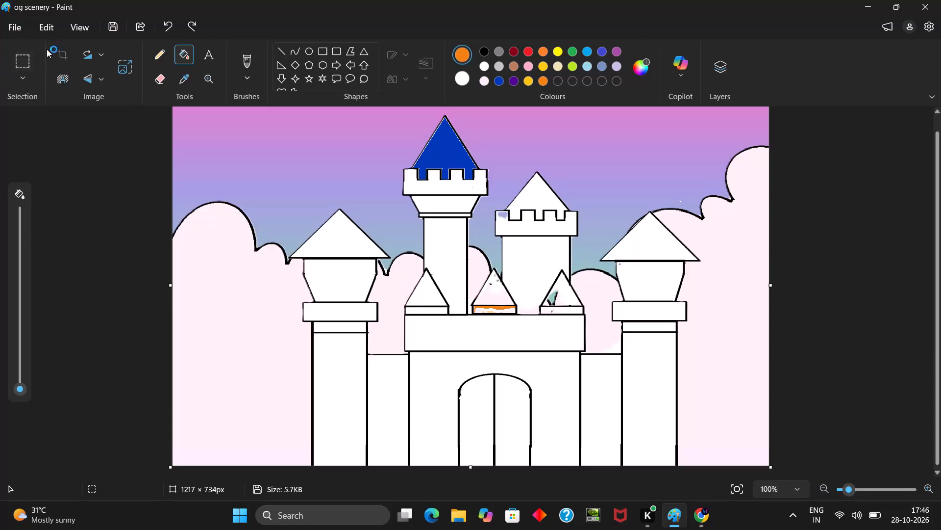
Paste the copied black-and-white castle outline onto the canvas over the coloured scene.
click(15, 55)
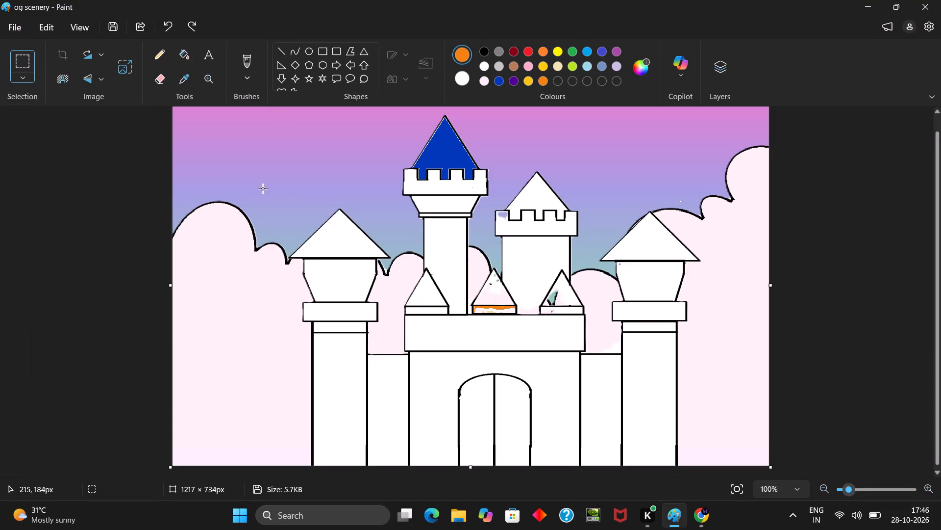
right_click(244, 182)
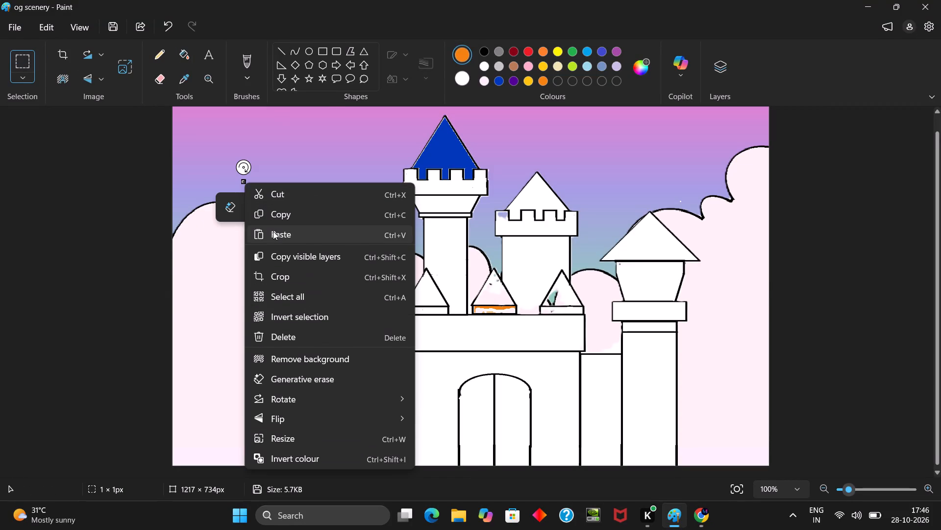
click(272, 232)
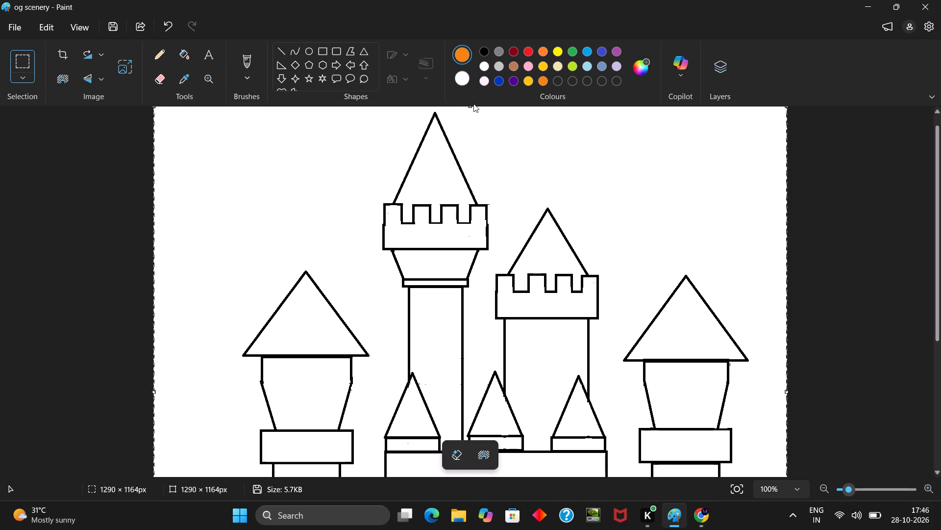
Shrink the pasted castle outline from its top and right edges to about 1220 × 1085 px.
drag(470, 109, 470, 113)
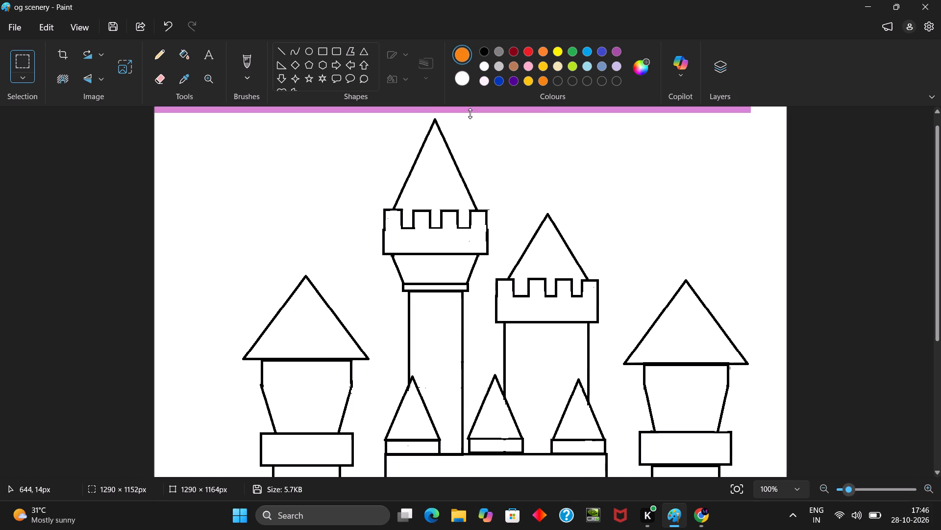
drag(470, 113, 471, 145)
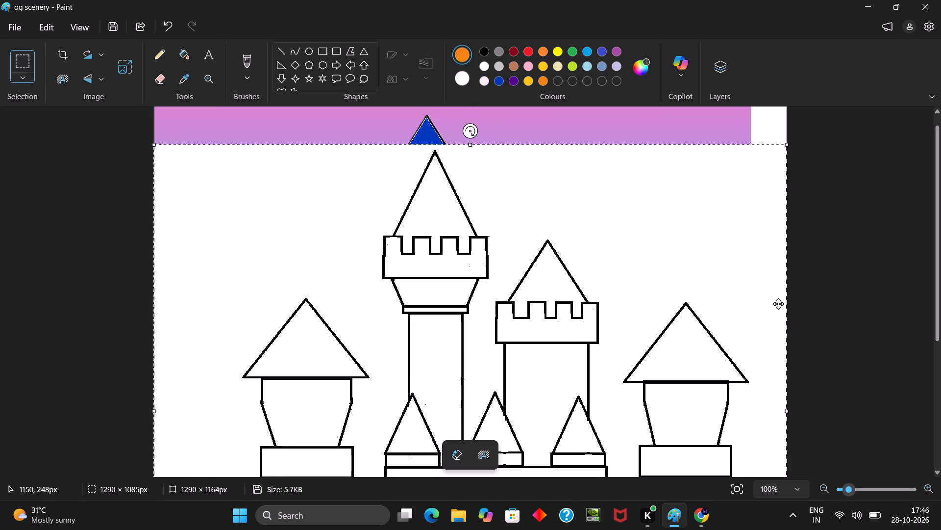
drag(789, 410, 765, 412)
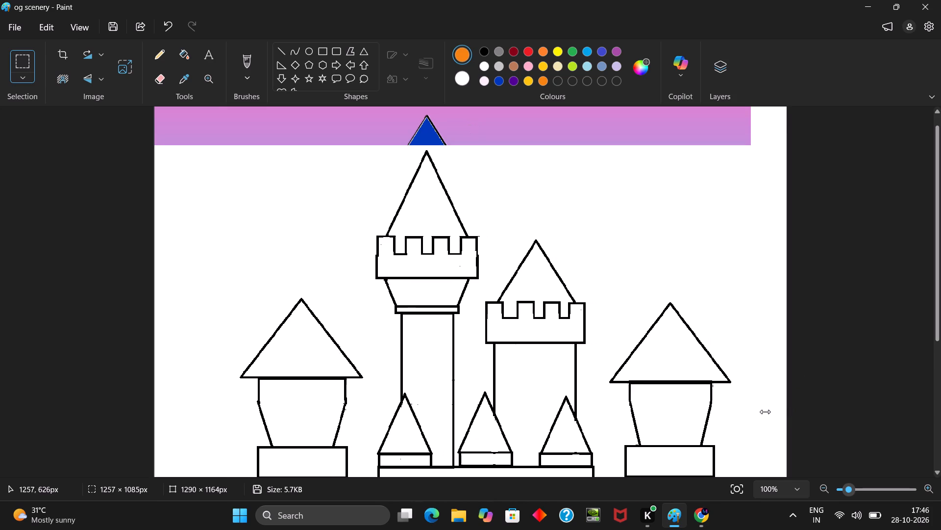
drag(765, 412, 752, 402)
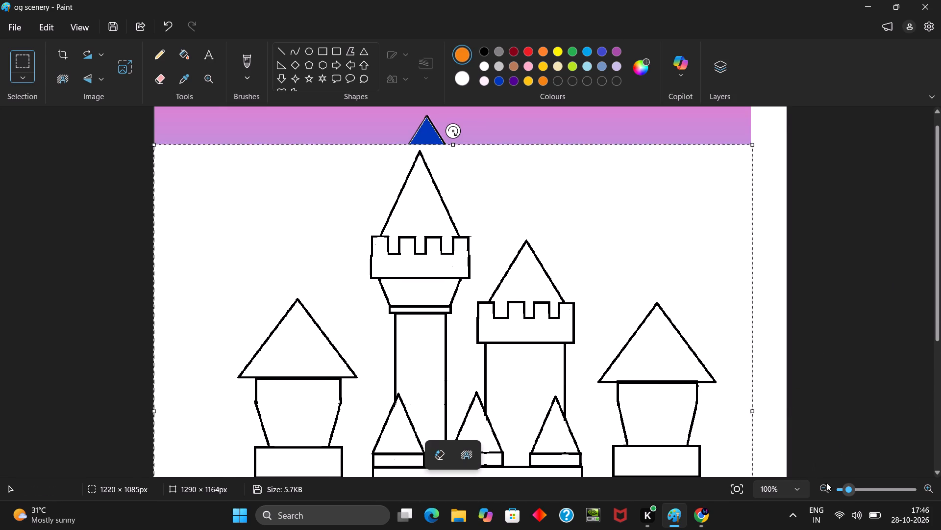
Reposition the pasted outline over the coloured scene and adjust its bottom edge to a height of about 1017 px.
drag(630, 297, 631, 277)
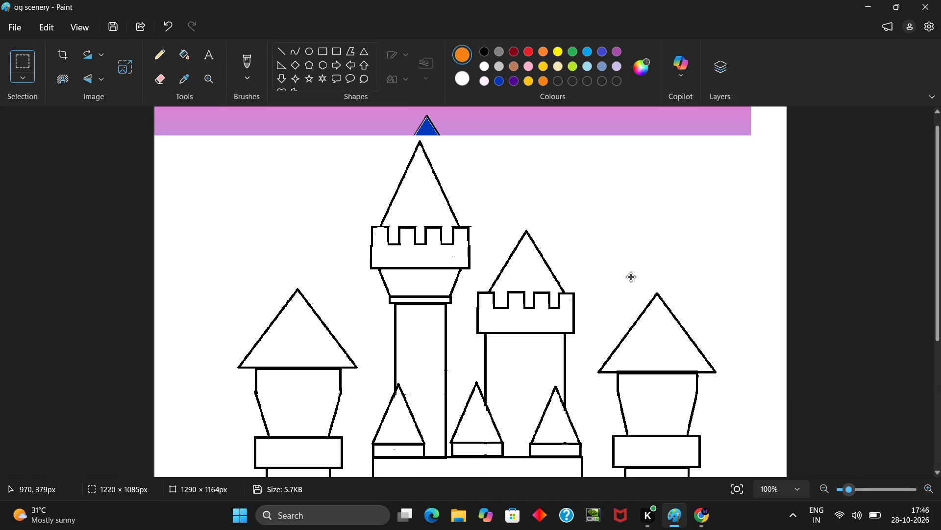
drag(631, 277, 611, 138)
drag(569, 251, 577, 189)
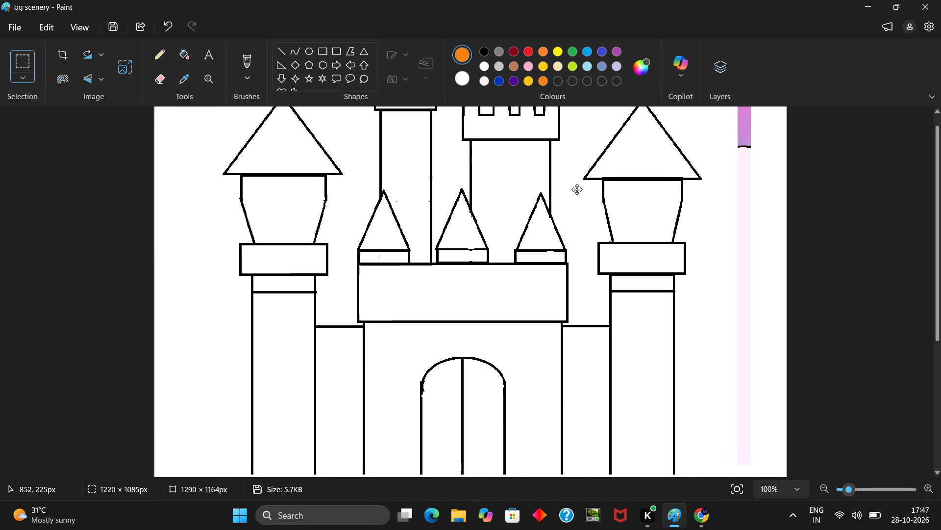
drag(577, 189, 577, 170)
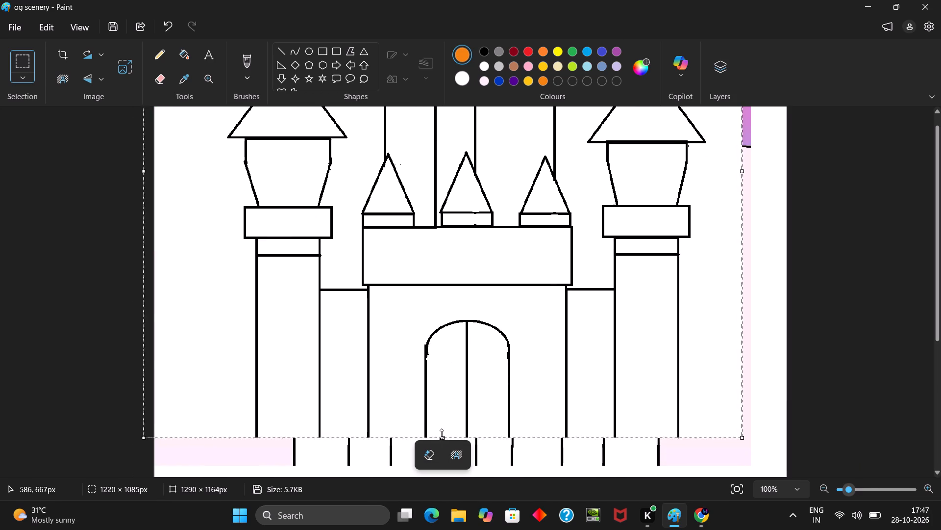
drag(442, 435, 457, 379)
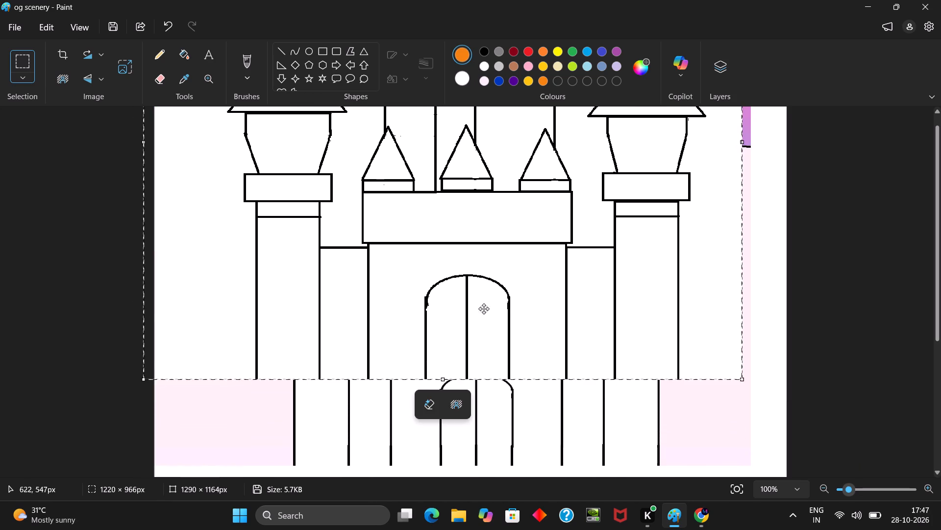
drag(504, 271, 511, 308)
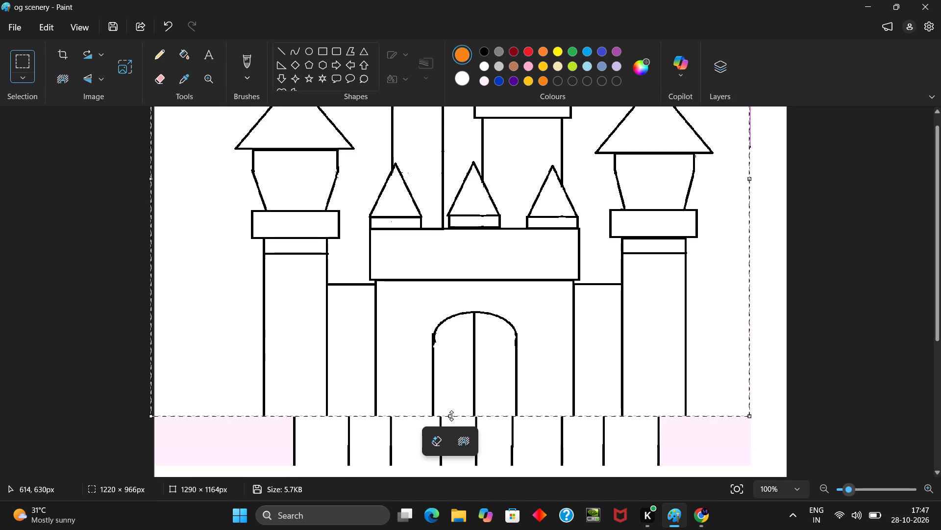
drag(449, 417, 450, 441)
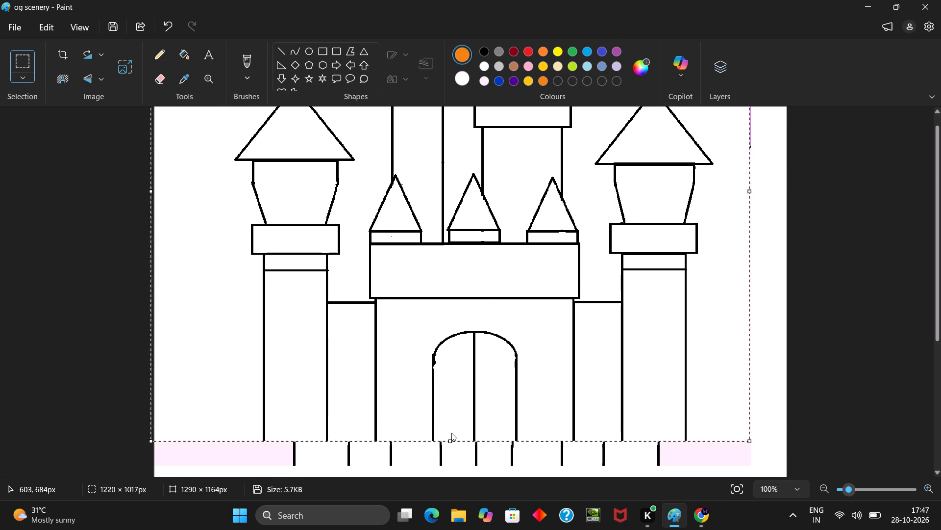
drag(486, 302, 491, 405)
drag(493, 293, 493, 389)
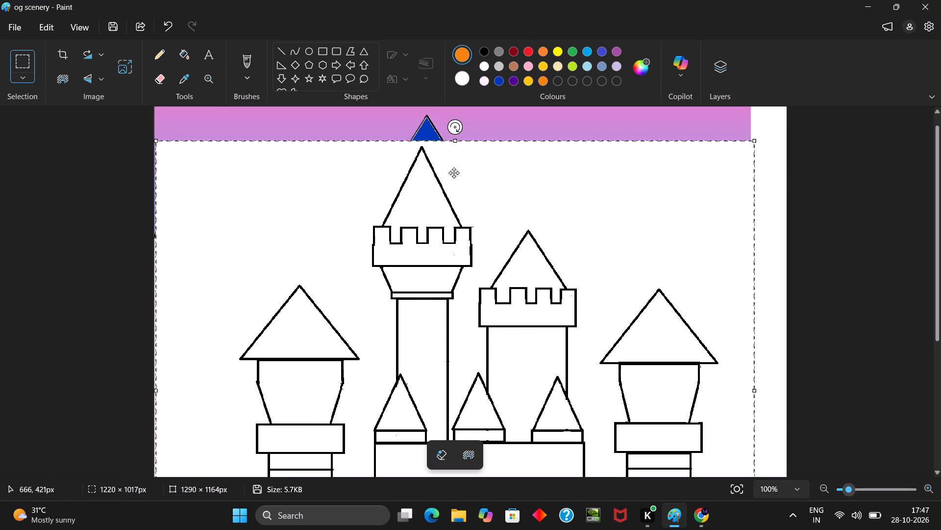
Reduce the pasted outline to about 1176 × 914 px and reposition it over the coloured castle.
drag(458, 145, 466, 187)
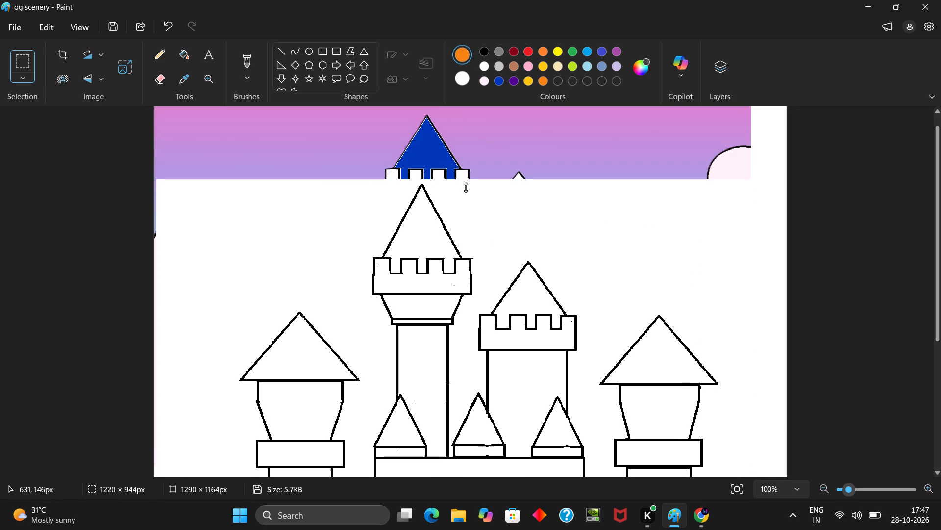
drag(466, 187, 466, 192)
drag(518, 303, 503, 172)
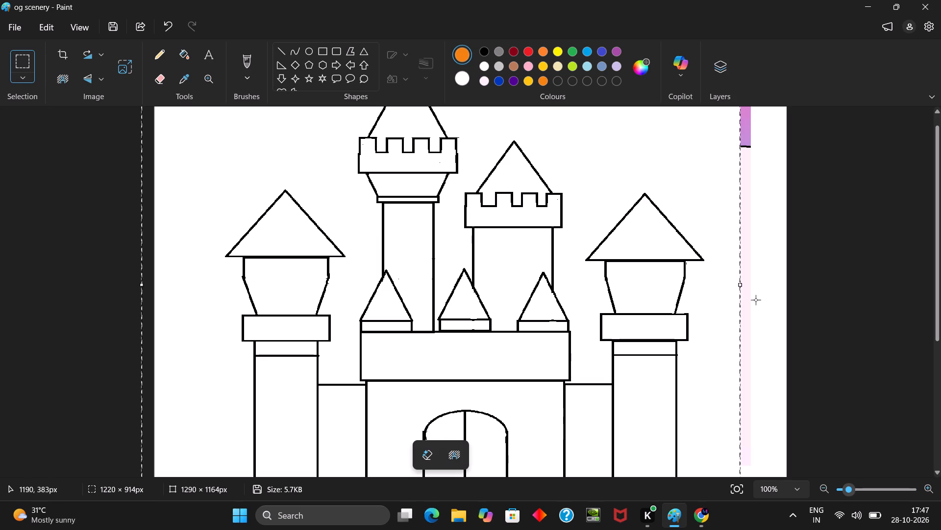
drag(739, 286, 718, 293)
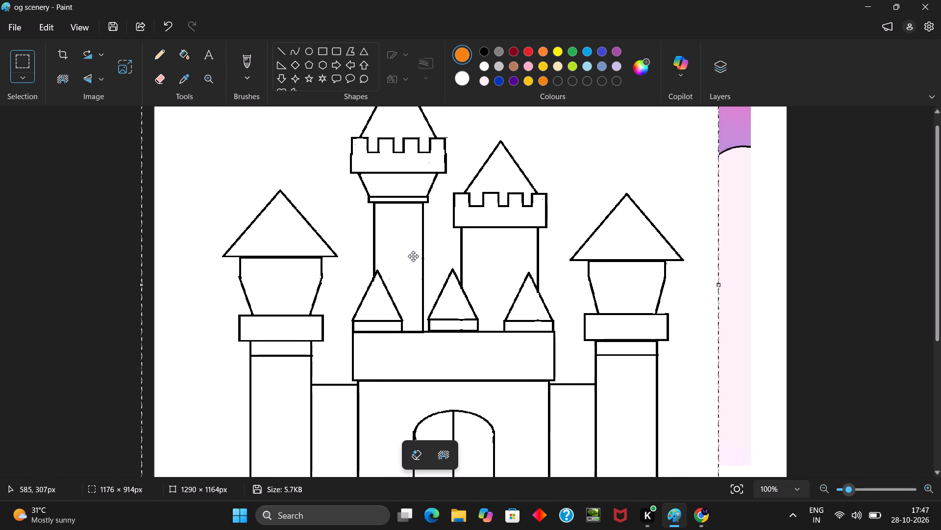
drag(413, 256, 442, 261)
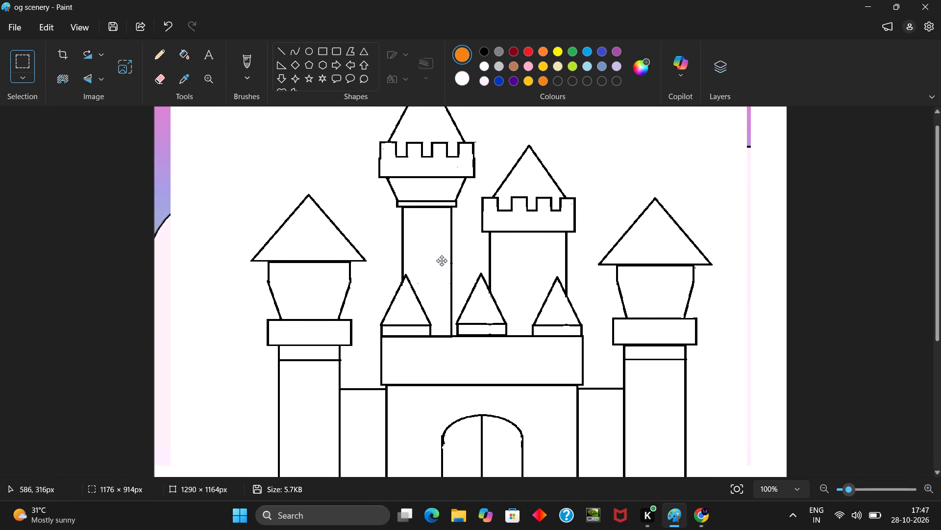
drag(442, 261, 442, 261)
Adjust the pasted outline's bottom edge until its height is about 931 px.
scroll(446, 236, down, 1)
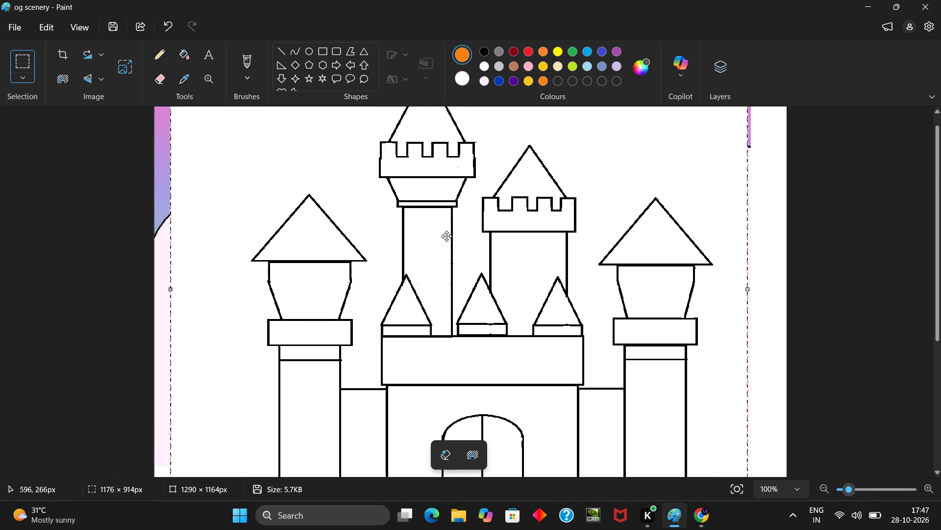
scroll(450, 242, down, 1)
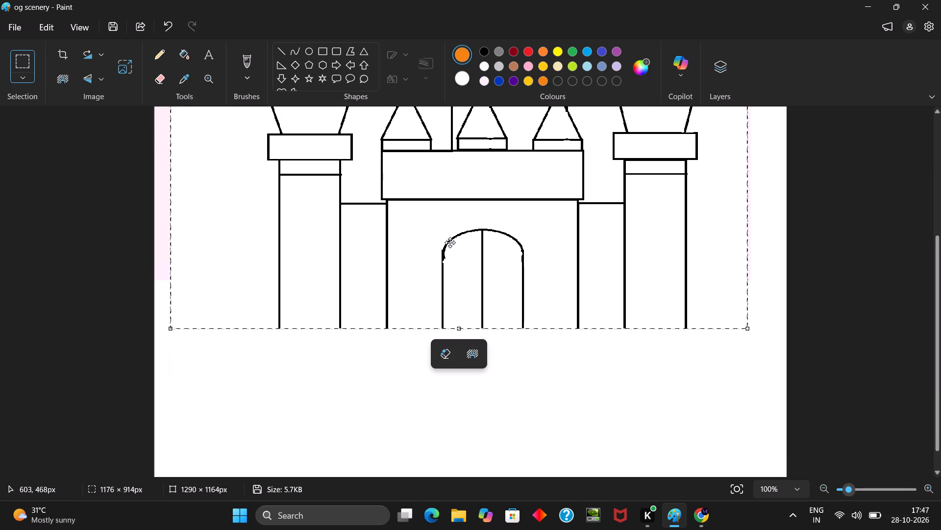
scroll(450, 242, down, 1)
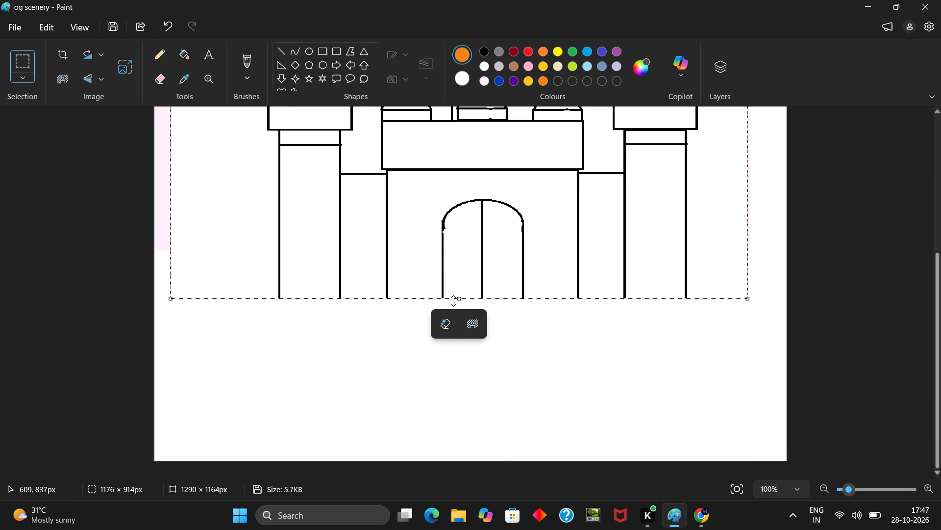
drag(457, 299, 463, 230)
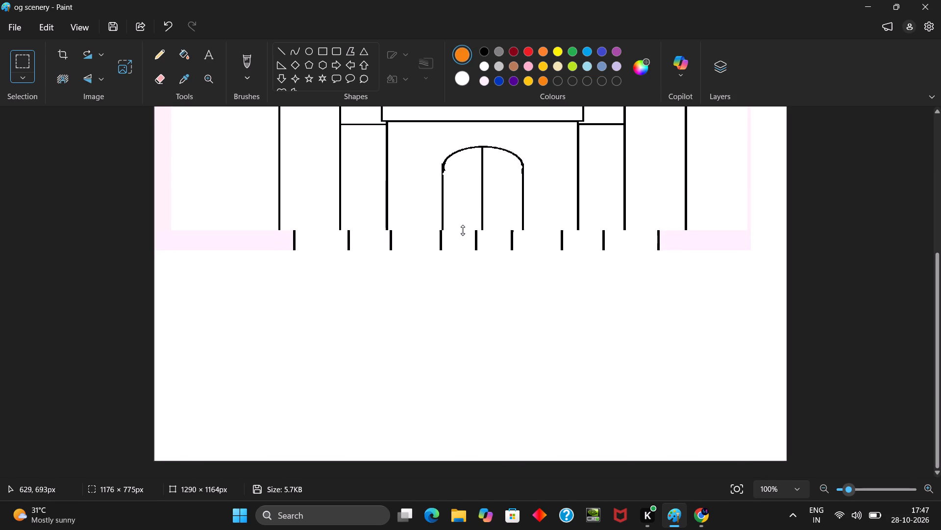
drag(463, 230, 459, 250)
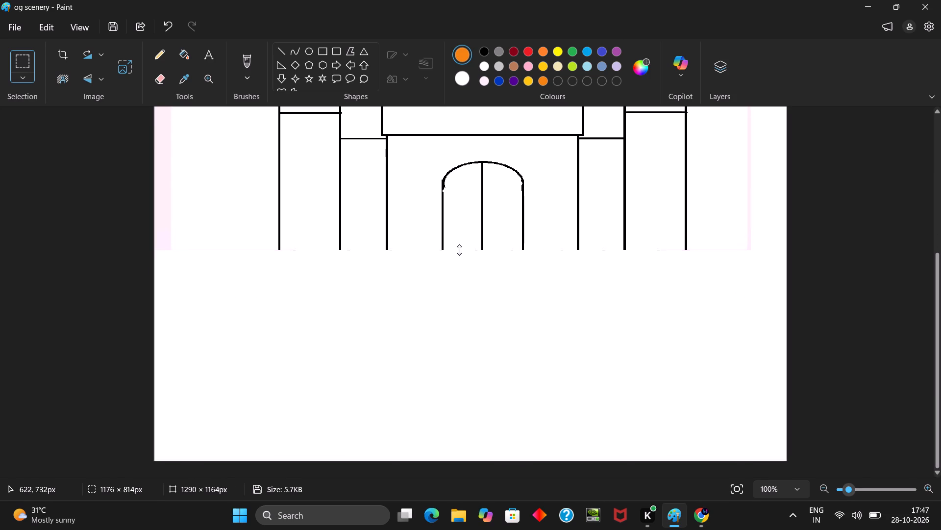
drag(459, 250, 459, 251)
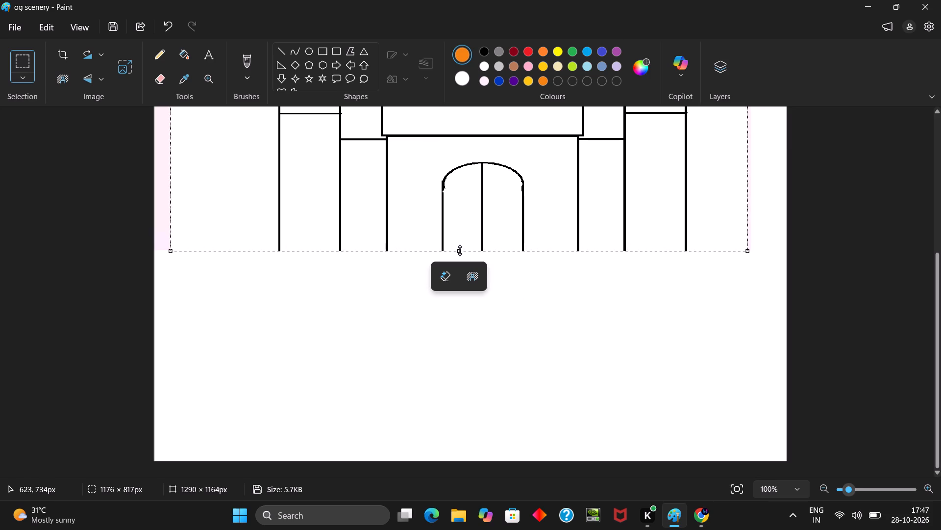
drag(460, 250, 456, 267)
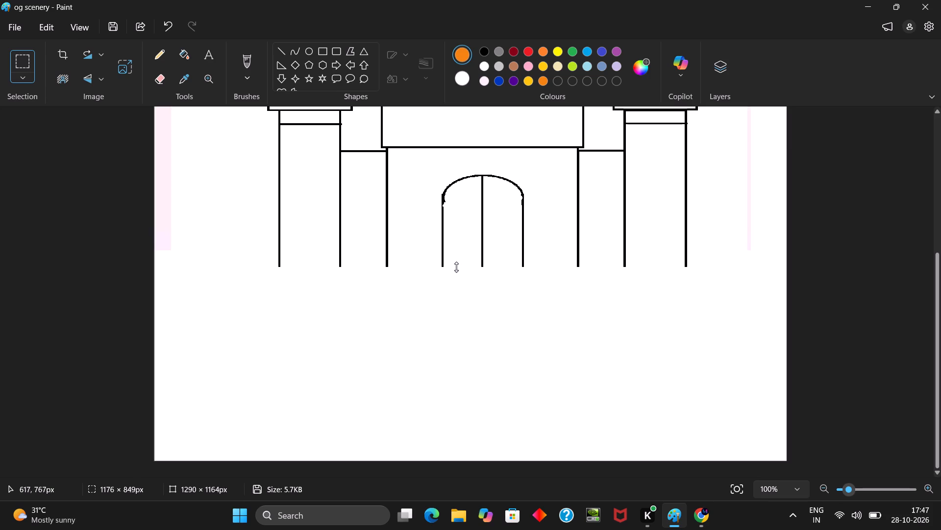
drag(456, 267, 456, 319)
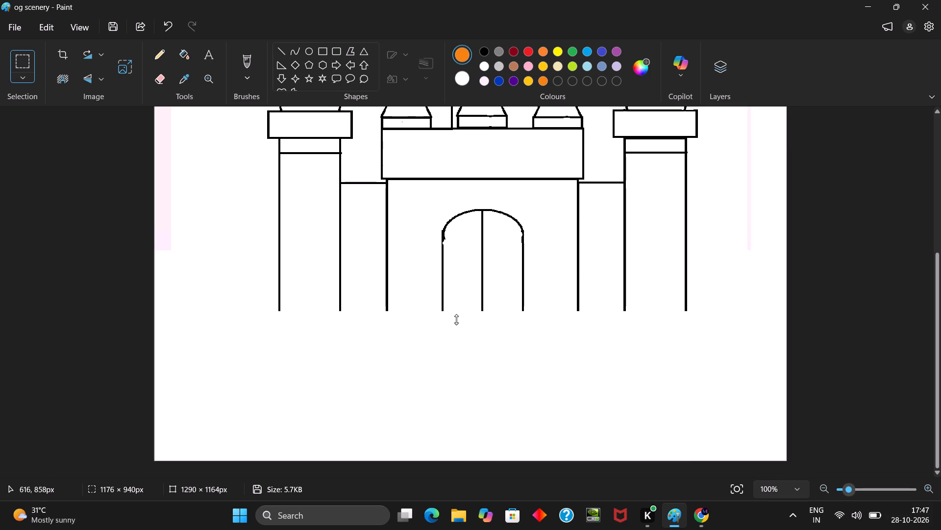
drag(456, 319, 473, 411)
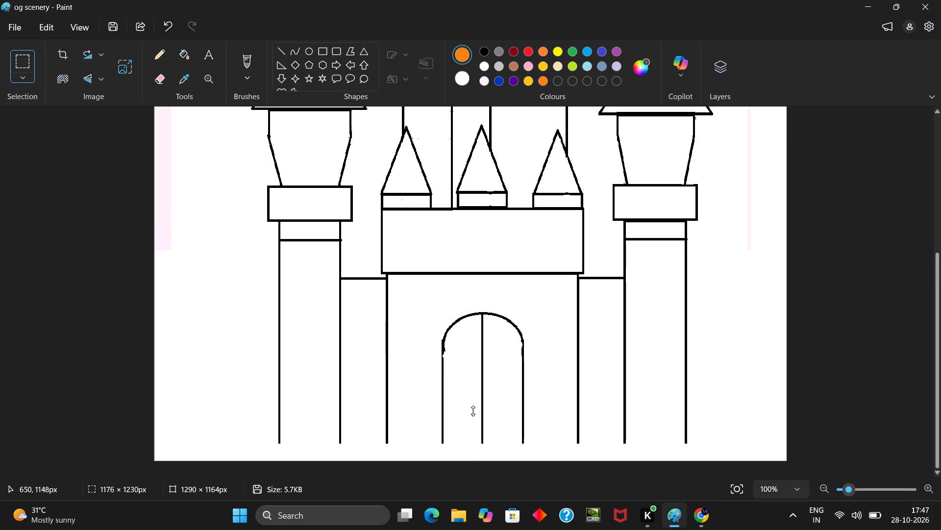
drag(473, 411, 457, 307)
Examine how the pasted outline covers the coloured scene from its top edge to its bottom edge.
scroll(515, 267, up, 5)
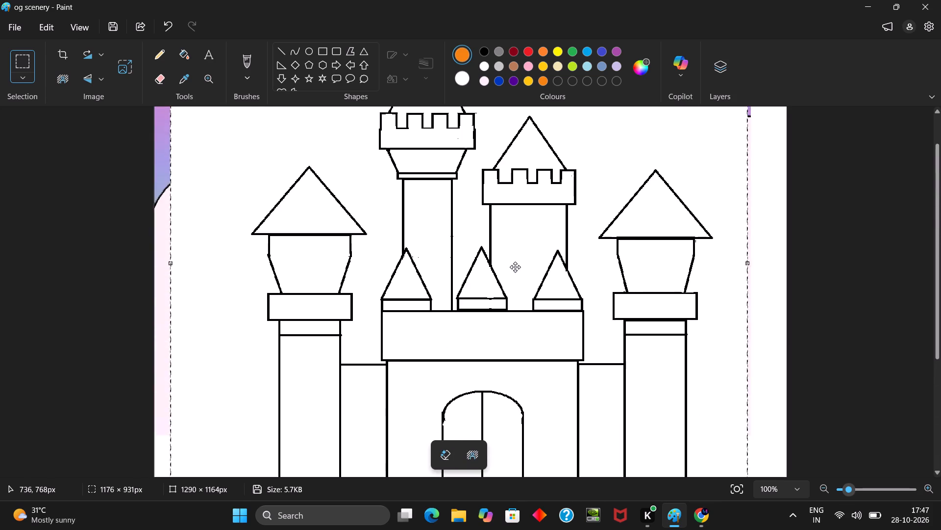
scroll(458, 196, up, 4)
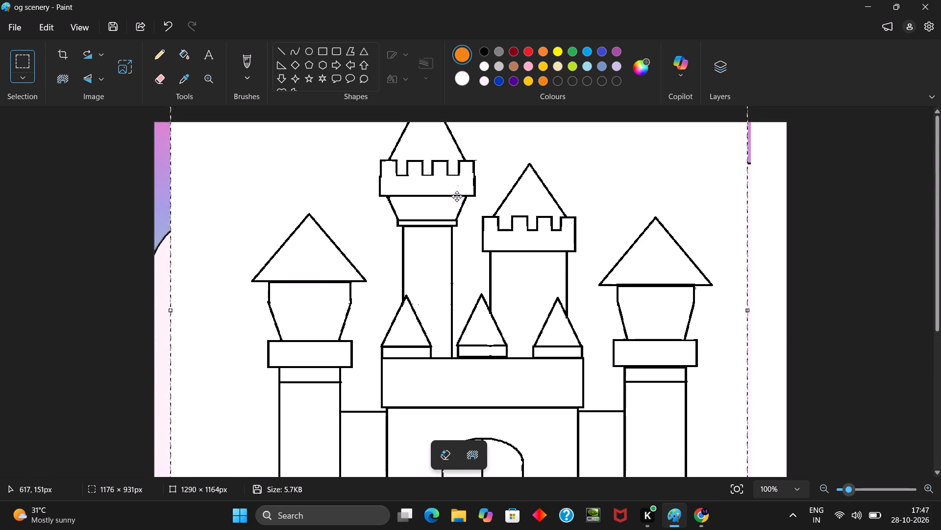
scroll(457, 196, up, 1)
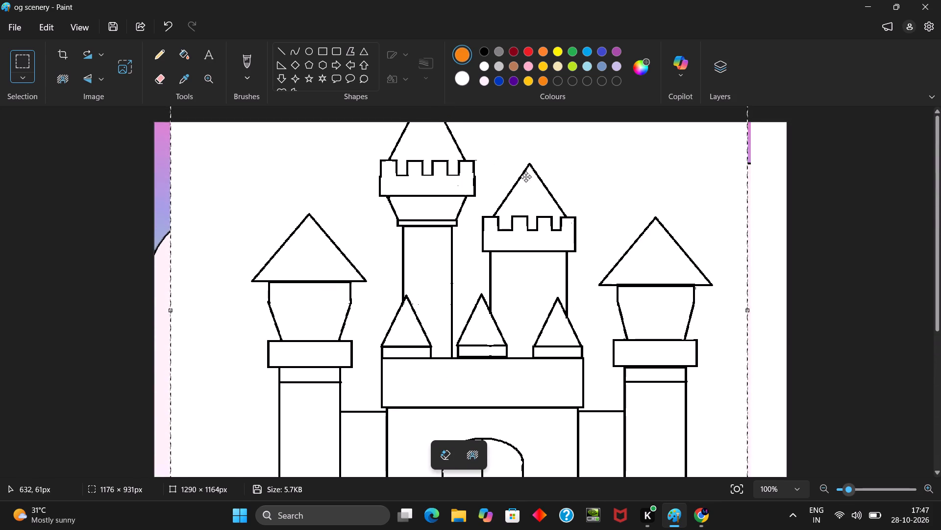
scroll(585, 197, up, 7)
scroll(585, 187, down, 6)
scroll(585, 187, up, 5)
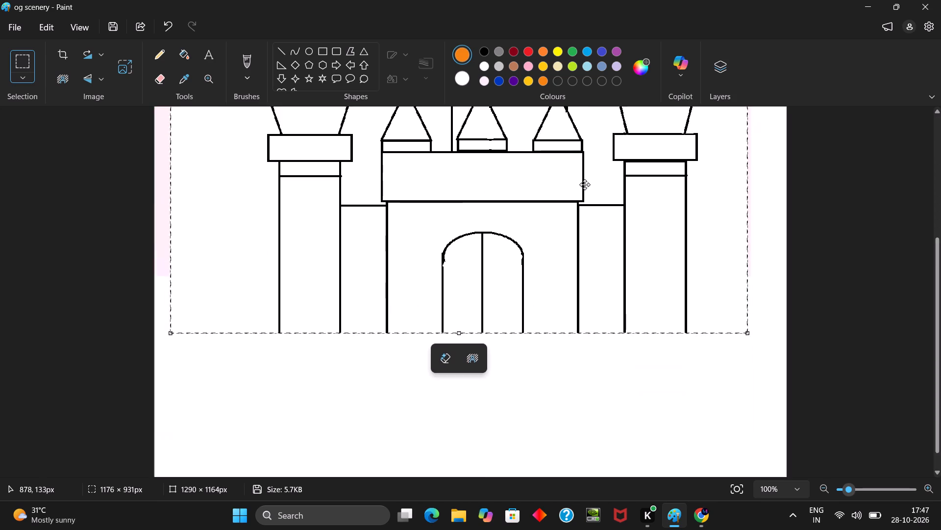
scroll(585, 184, up, 4)
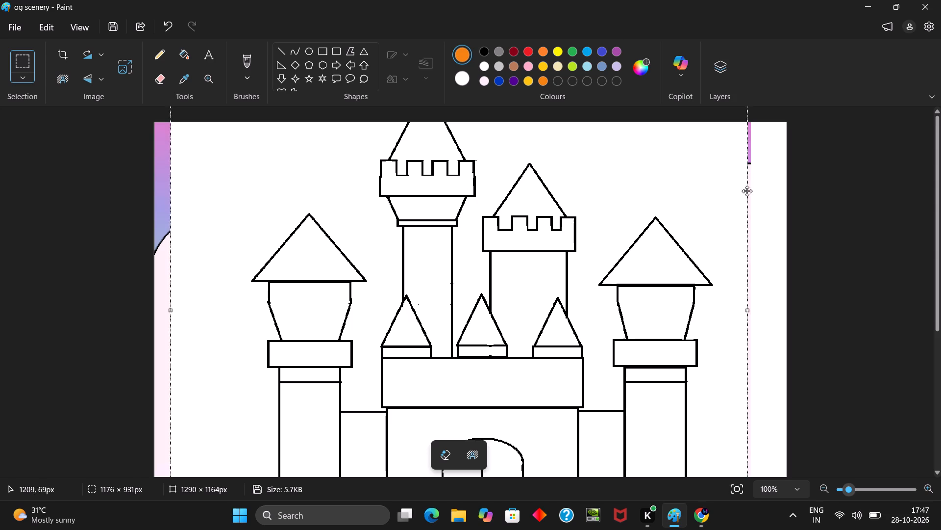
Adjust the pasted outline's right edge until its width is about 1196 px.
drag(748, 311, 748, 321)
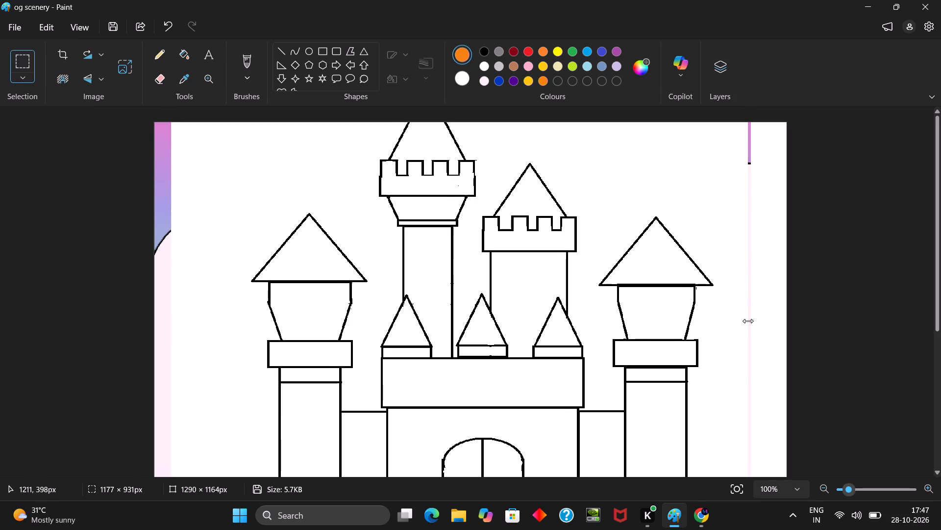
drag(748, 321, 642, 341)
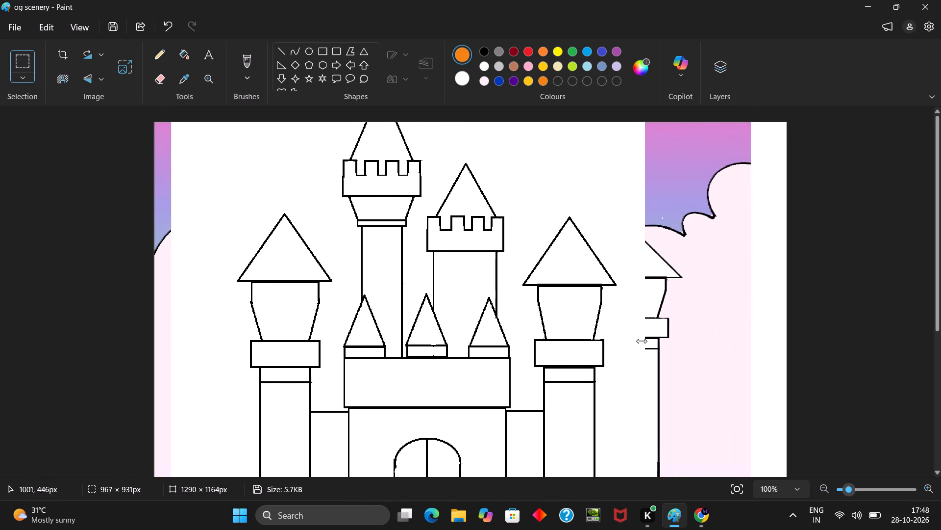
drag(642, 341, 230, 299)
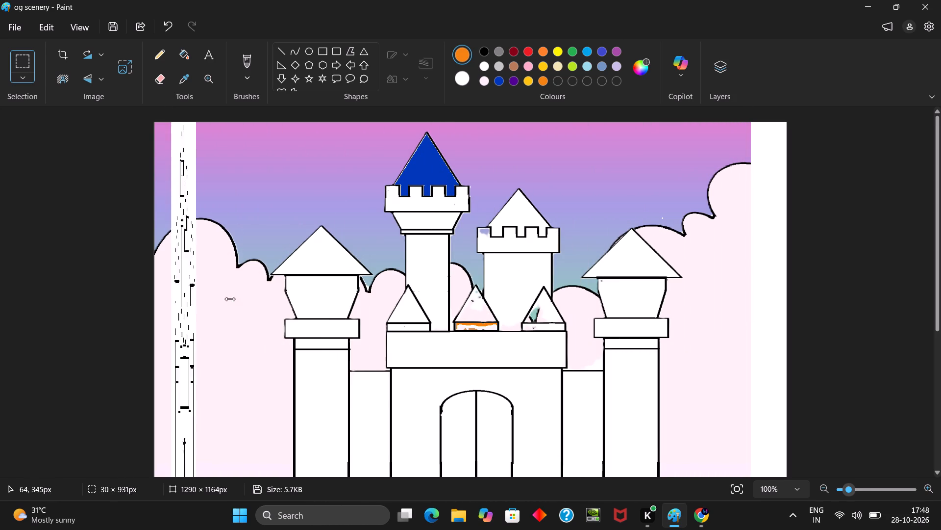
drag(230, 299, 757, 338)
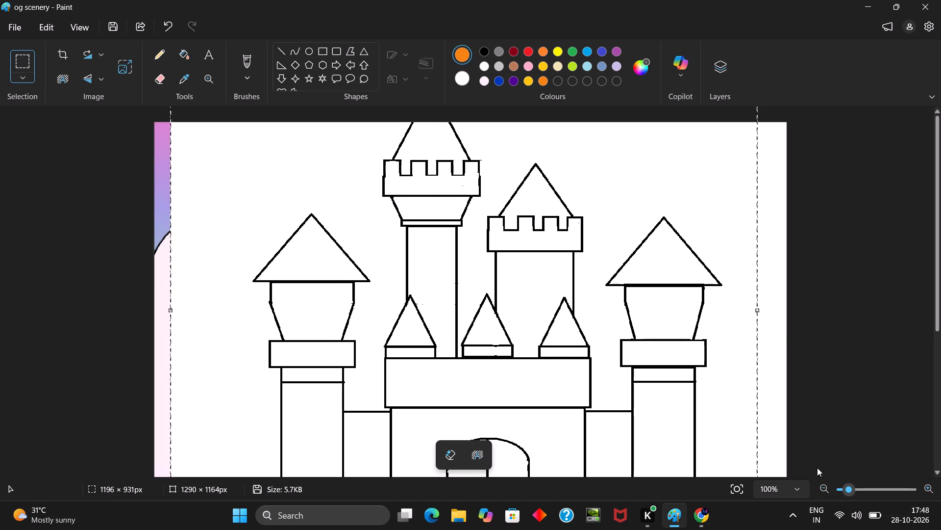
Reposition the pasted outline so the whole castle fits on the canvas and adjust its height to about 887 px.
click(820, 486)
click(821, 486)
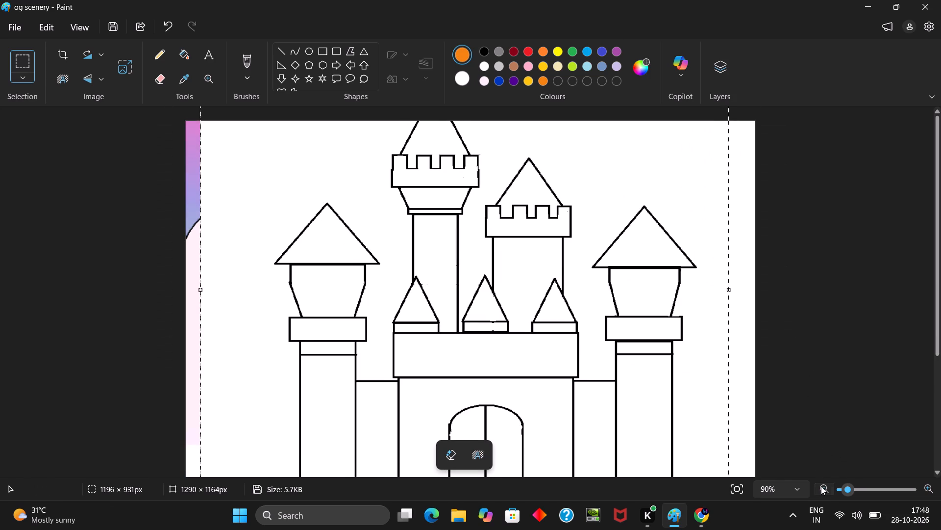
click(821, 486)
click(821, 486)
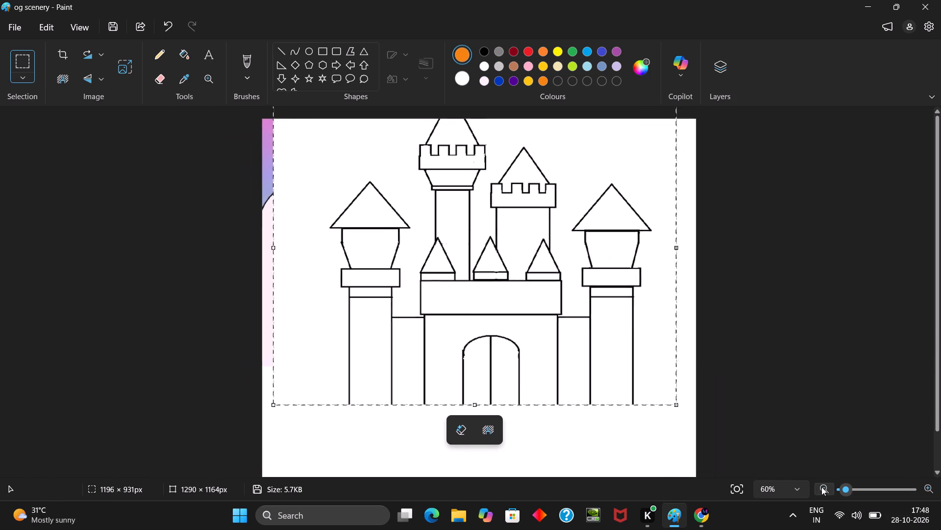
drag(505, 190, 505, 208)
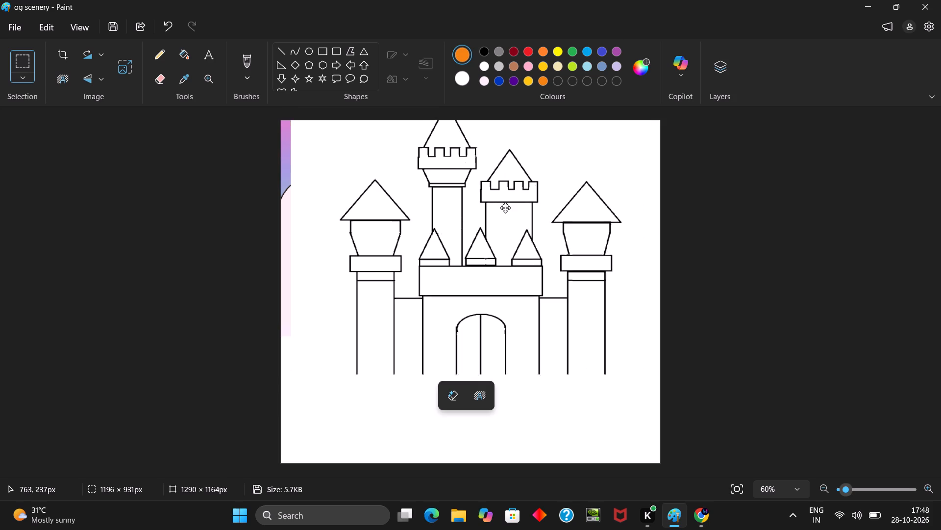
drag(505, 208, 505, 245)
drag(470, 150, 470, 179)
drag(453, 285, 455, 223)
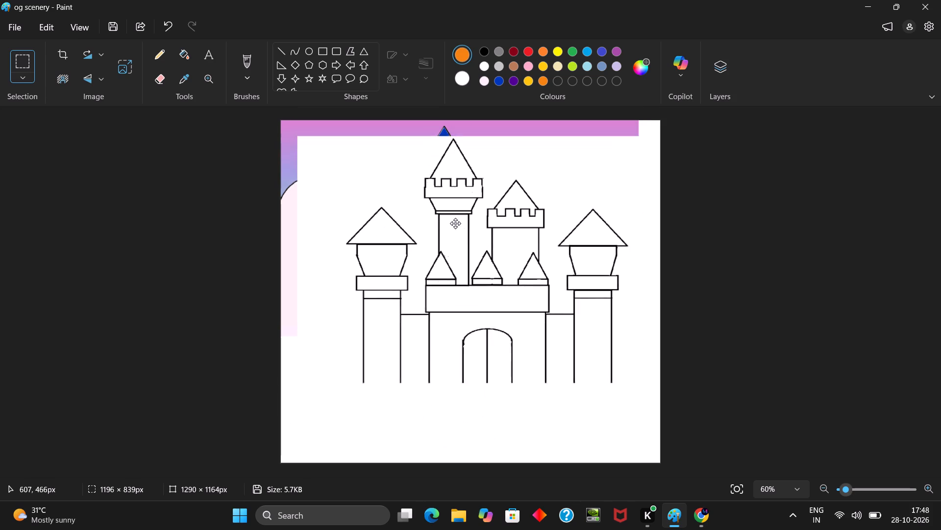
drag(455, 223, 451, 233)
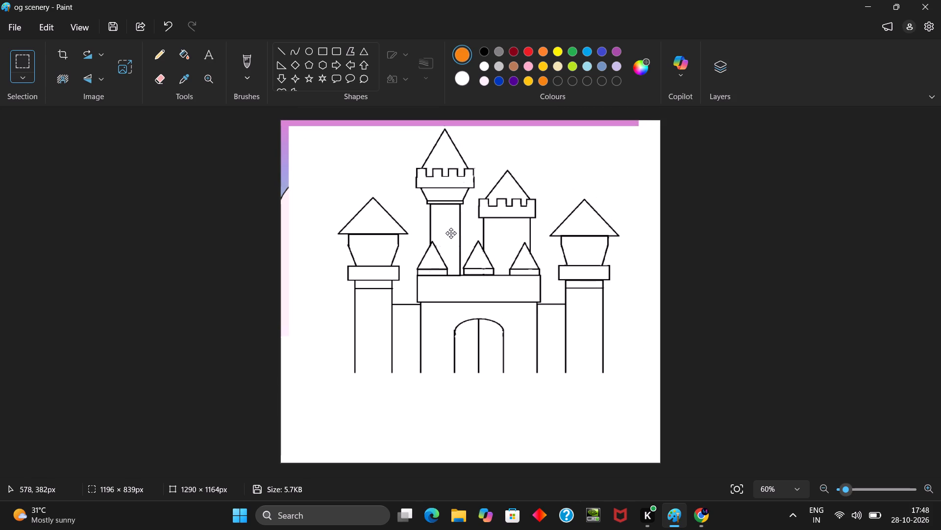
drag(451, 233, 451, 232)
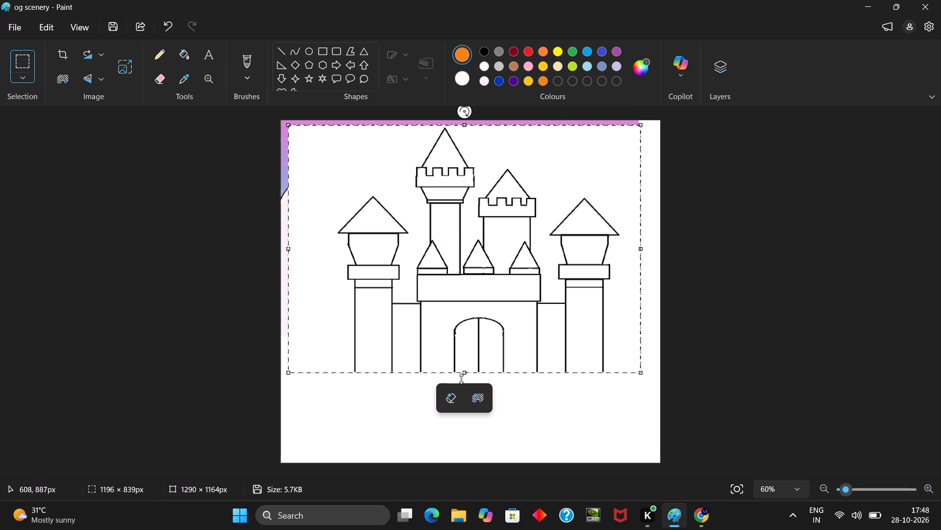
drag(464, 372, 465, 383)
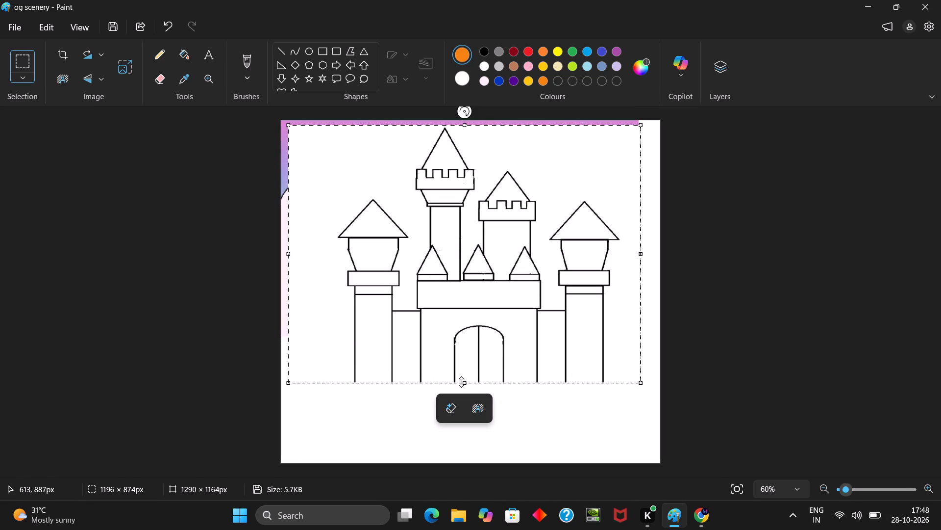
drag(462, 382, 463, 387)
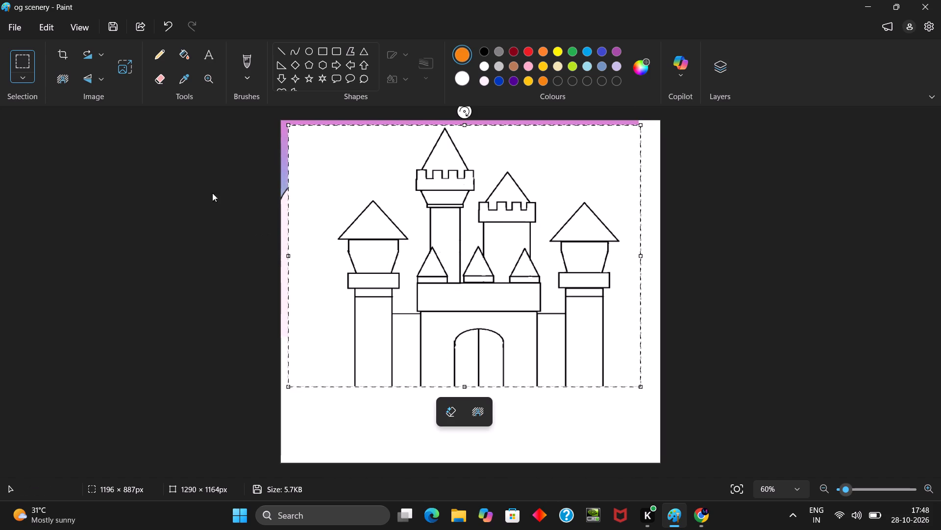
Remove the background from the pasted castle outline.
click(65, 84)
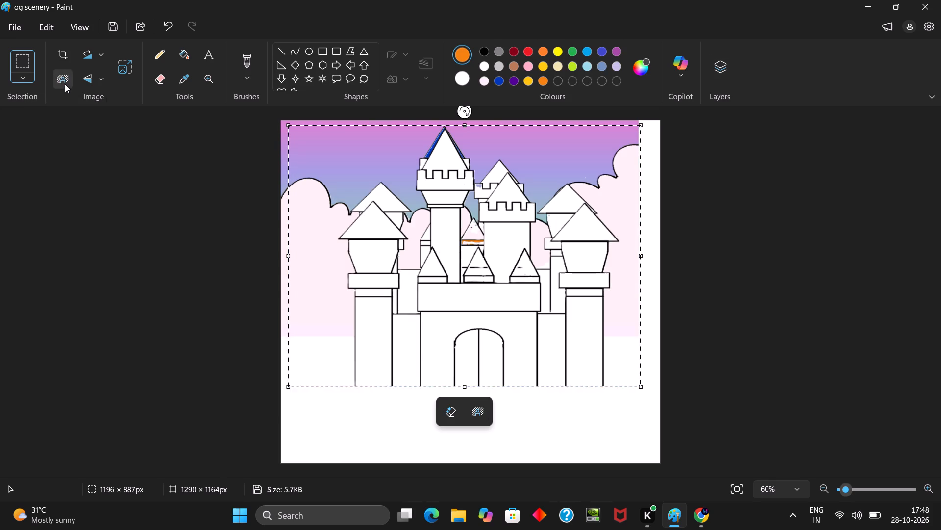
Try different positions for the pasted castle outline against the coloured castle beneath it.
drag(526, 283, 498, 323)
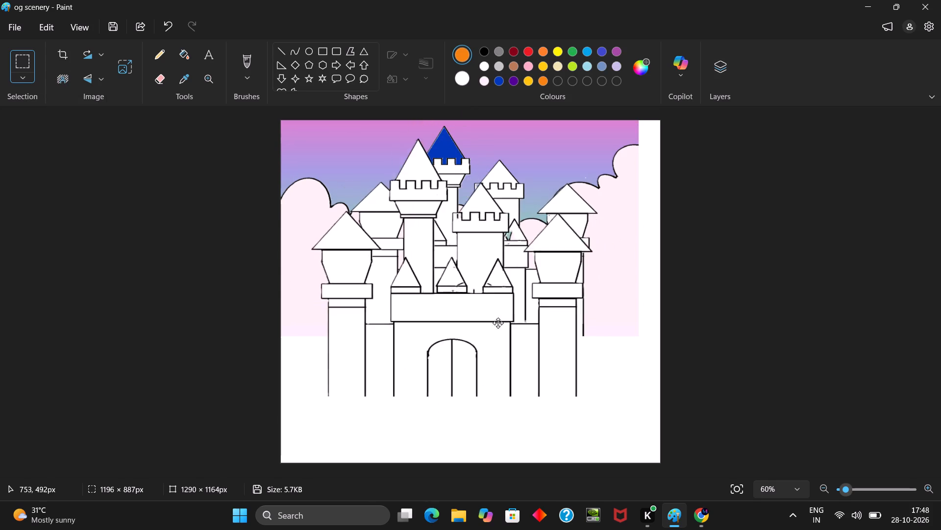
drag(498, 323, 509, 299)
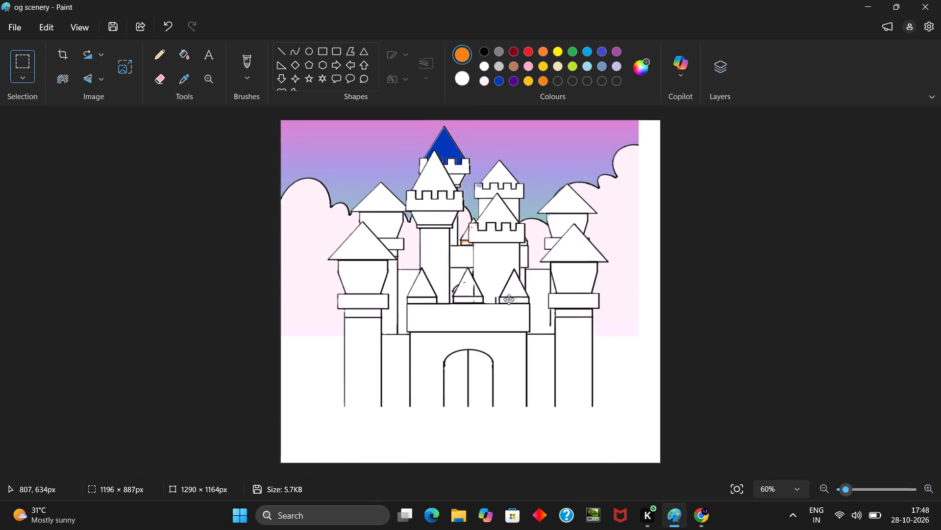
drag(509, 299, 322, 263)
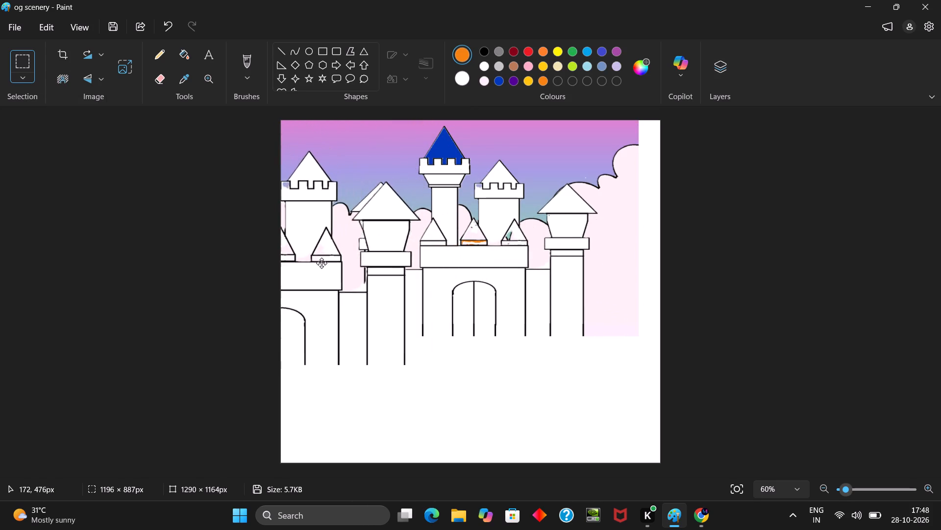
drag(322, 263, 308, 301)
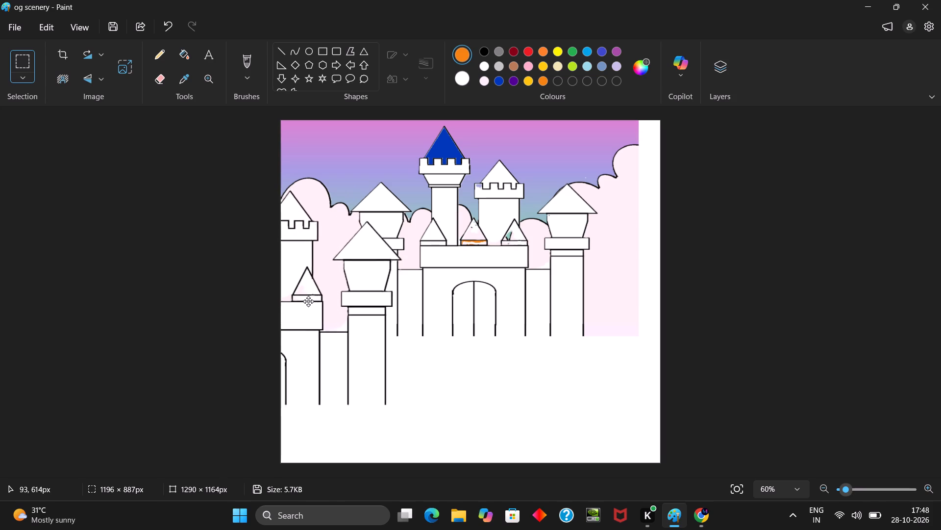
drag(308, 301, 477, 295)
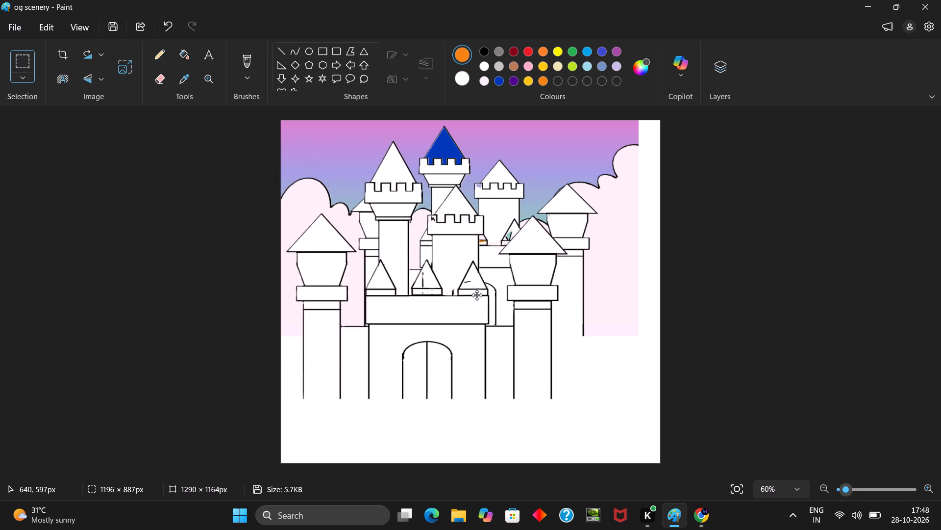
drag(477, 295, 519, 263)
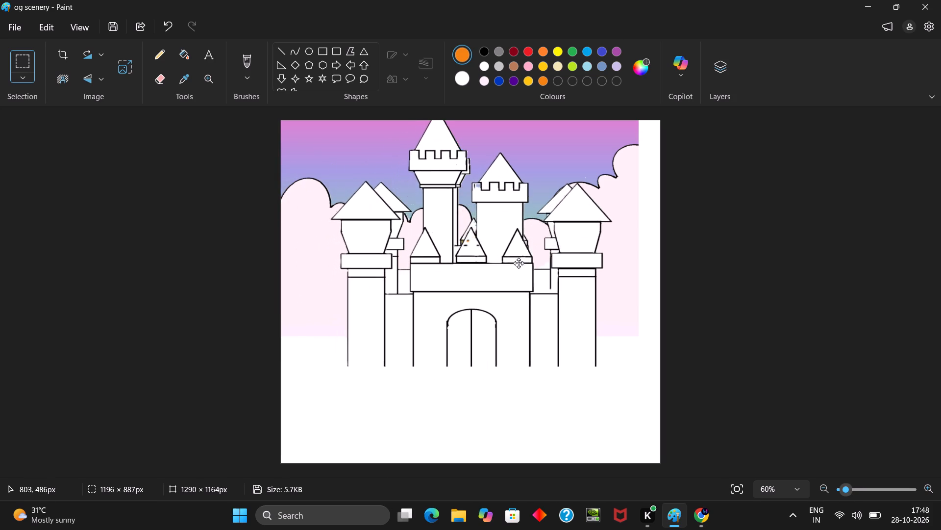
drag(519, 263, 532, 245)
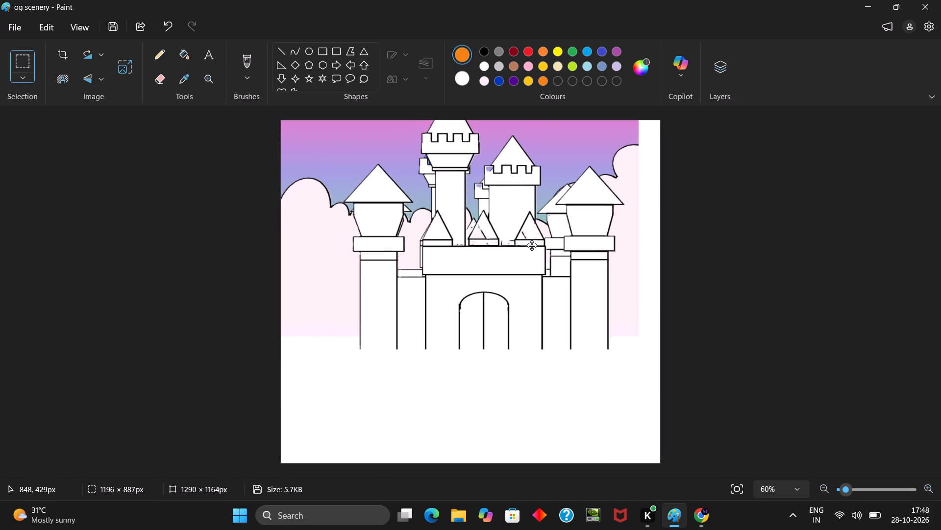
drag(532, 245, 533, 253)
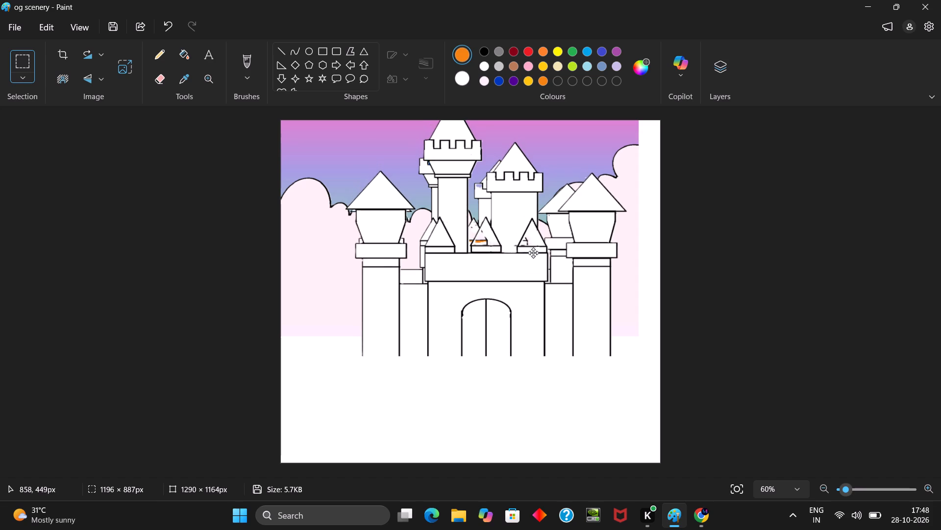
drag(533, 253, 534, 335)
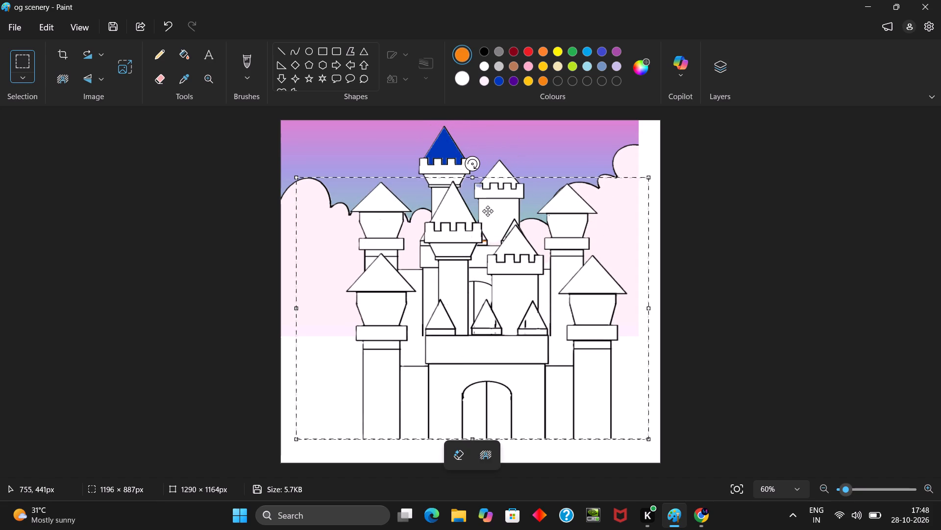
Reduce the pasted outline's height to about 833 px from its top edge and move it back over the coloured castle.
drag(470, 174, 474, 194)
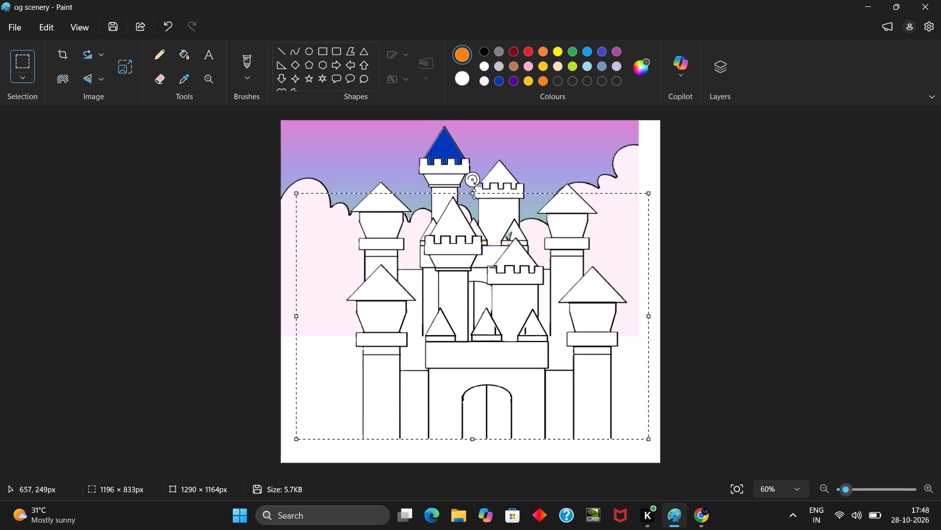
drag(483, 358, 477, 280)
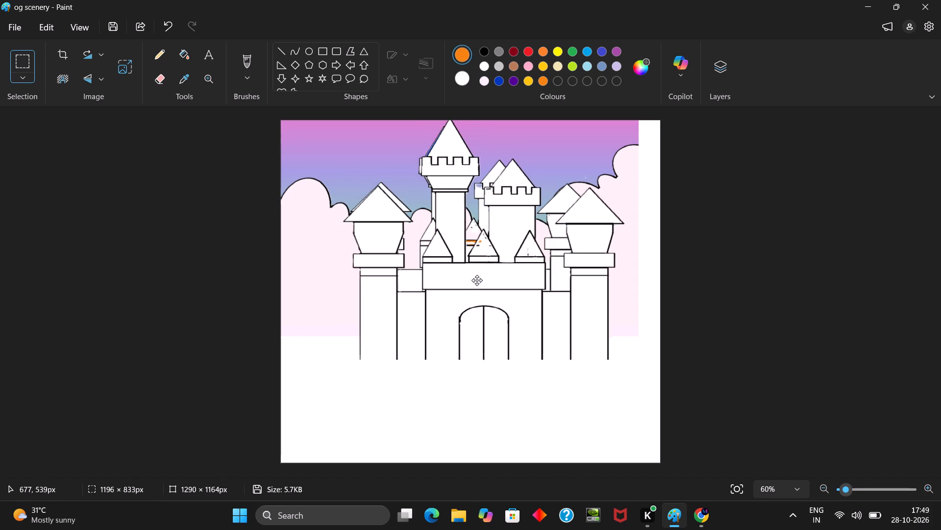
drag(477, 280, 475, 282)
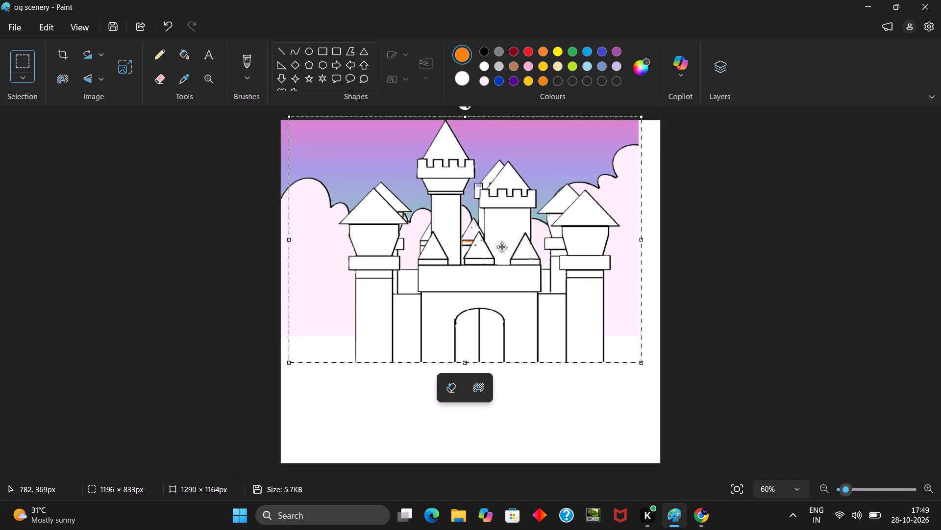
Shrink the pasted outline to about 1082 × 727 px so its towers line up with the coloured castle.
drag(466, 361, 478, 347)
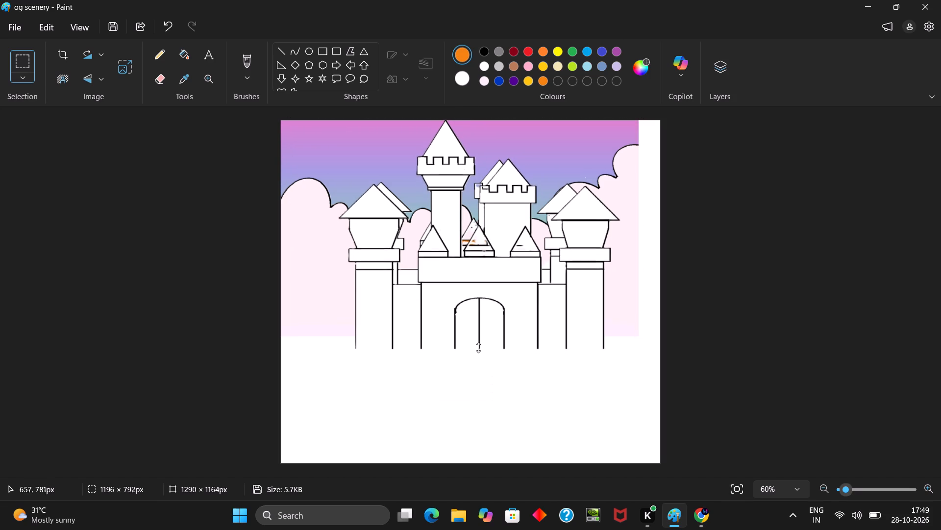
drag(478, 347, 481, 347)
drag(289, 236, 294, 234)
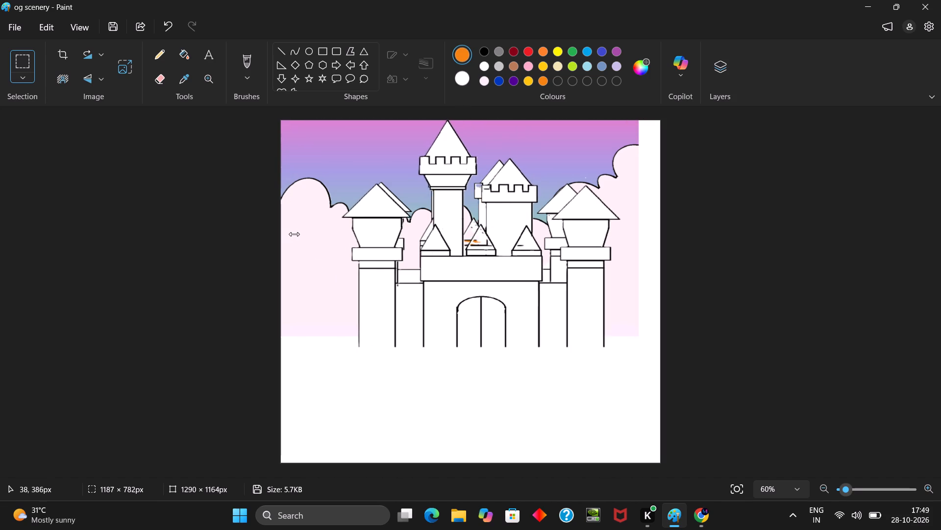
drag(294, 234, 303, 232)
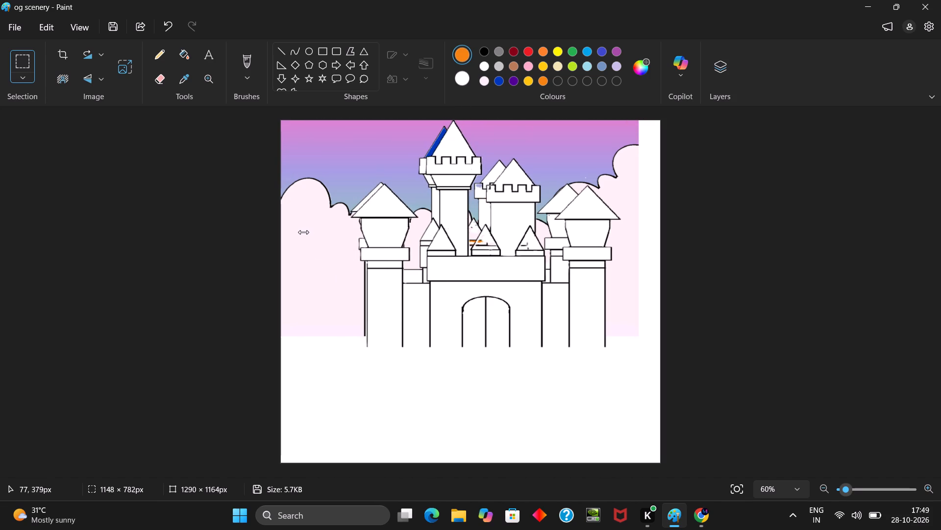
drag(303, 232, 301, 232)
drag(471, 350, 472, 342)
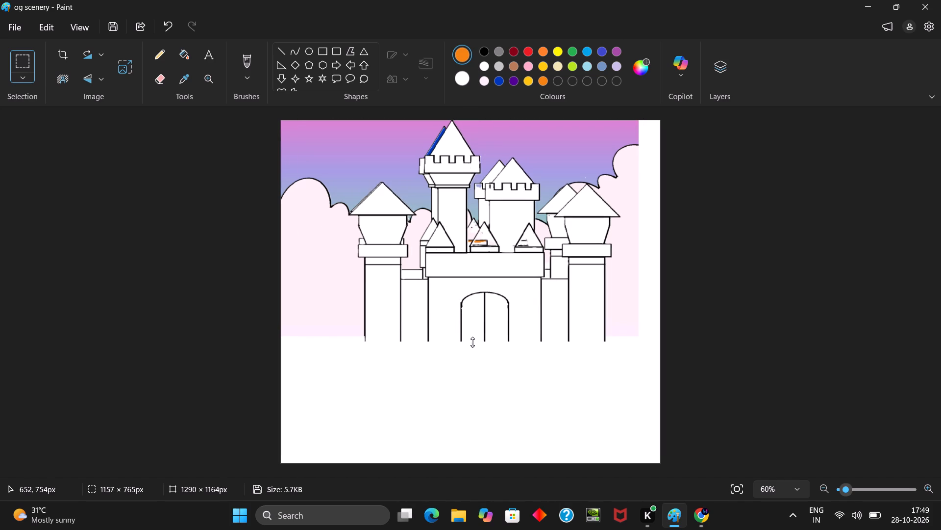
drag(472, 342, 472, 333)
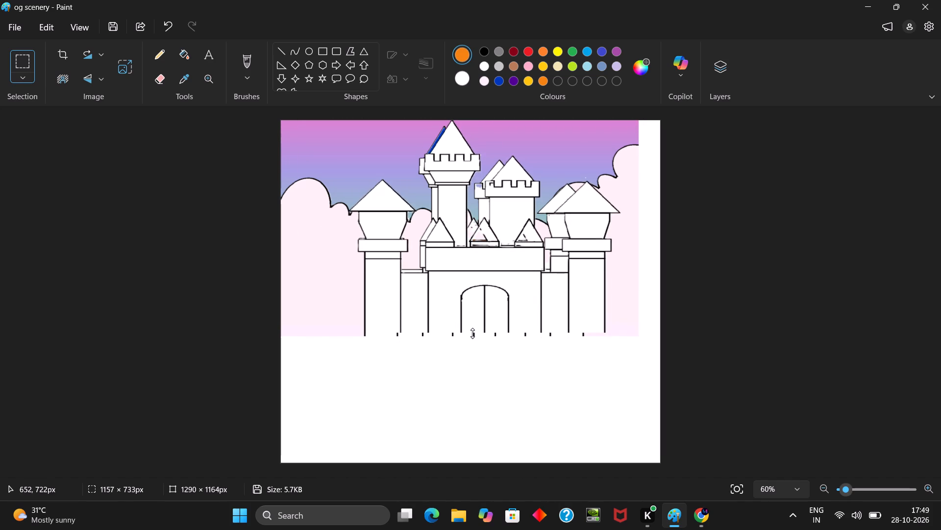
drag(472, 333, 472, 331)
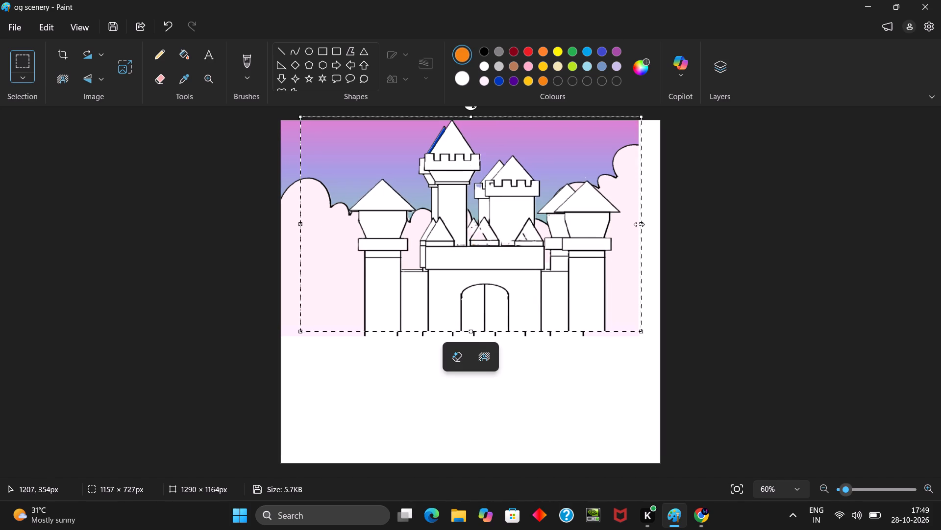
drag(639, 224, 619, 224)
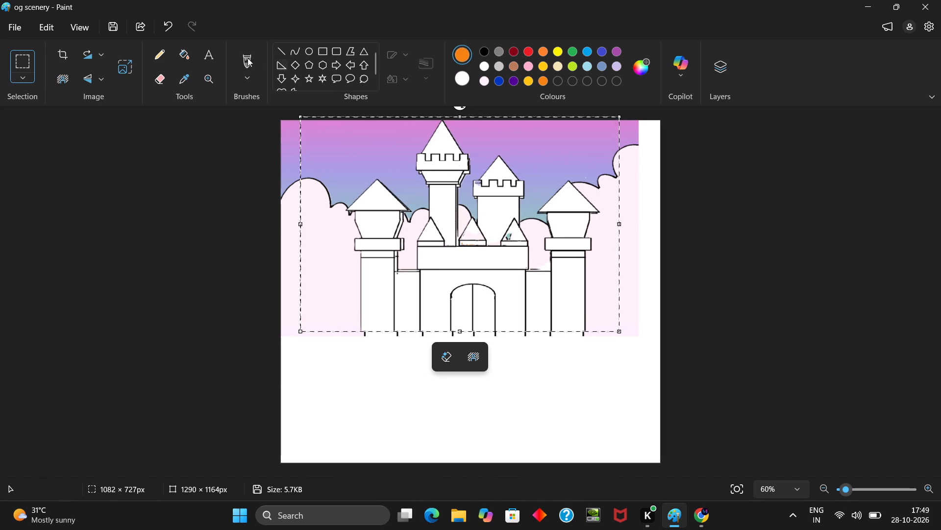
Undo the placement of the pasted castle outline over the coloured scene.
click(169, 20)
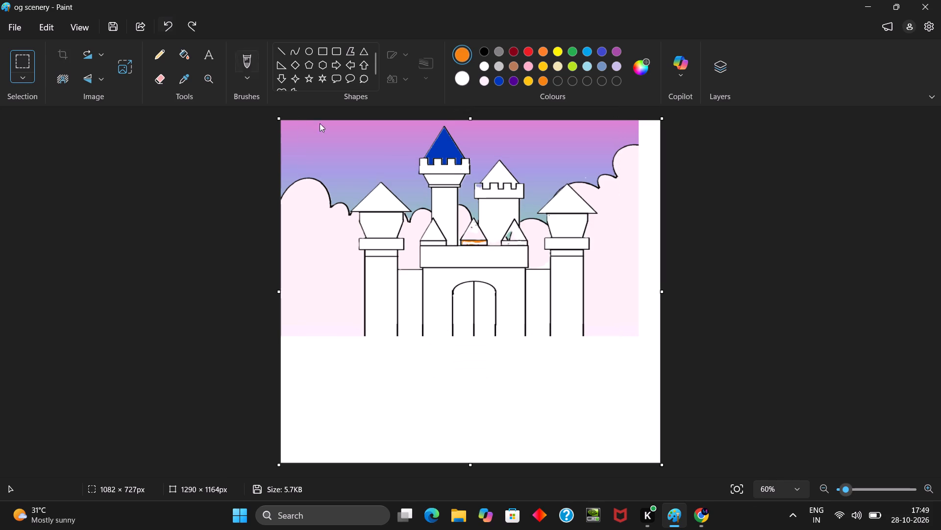
Reduce the canvas height to about 732 px, cutting off the blank area below the castle.
drag(471, 466, 476, 450)
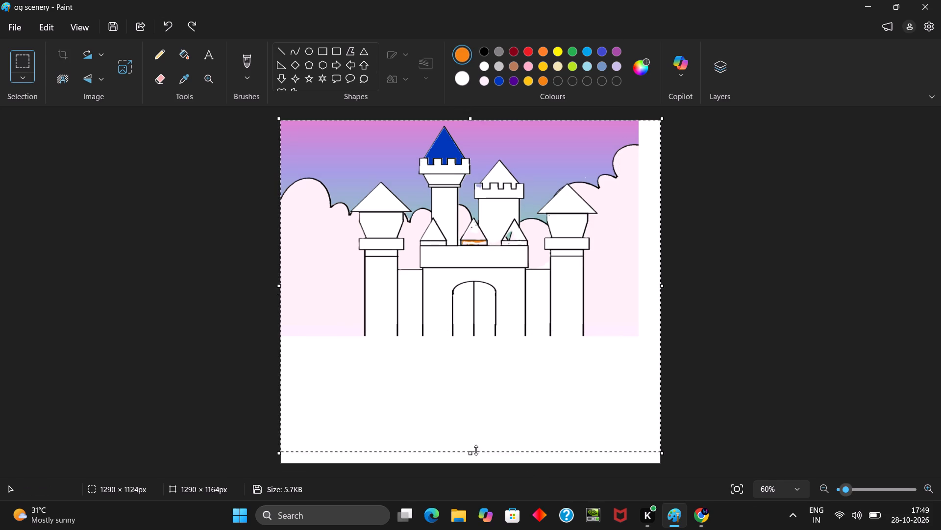
drag(476, 450, 481, 336)
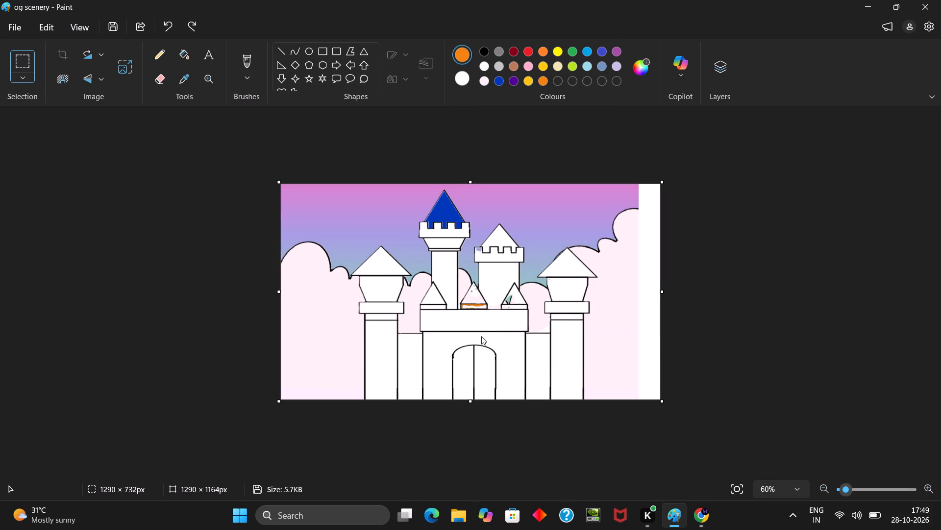
Reduce the canvas width to about 1215 px, cutting off the blank white strip beside the coloured scene.
drag(661, 291, 653, 291)
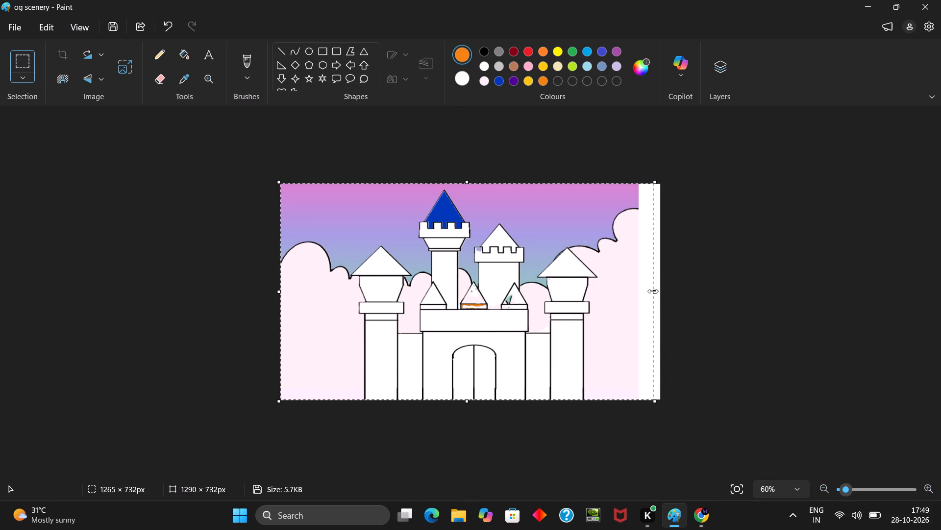
drag(653, 291, 638, 296)
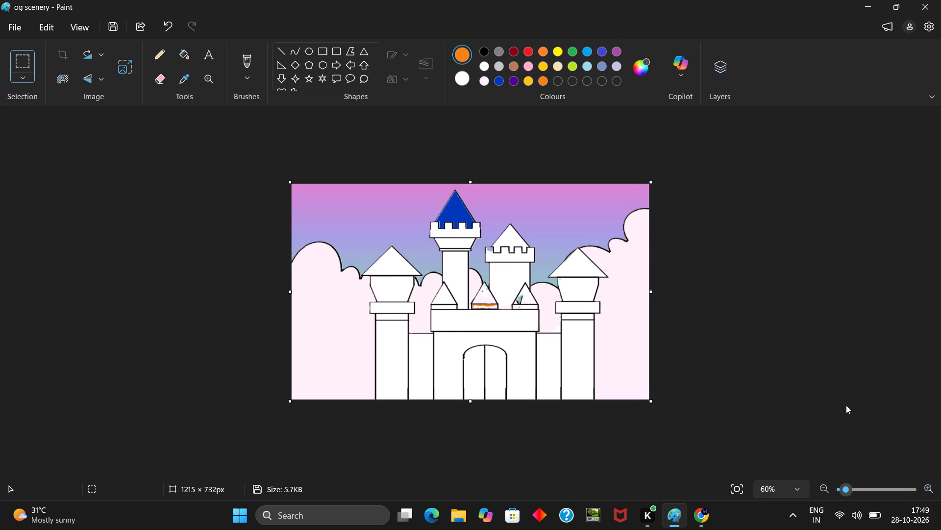
click(924, 486)
click(924, 486)
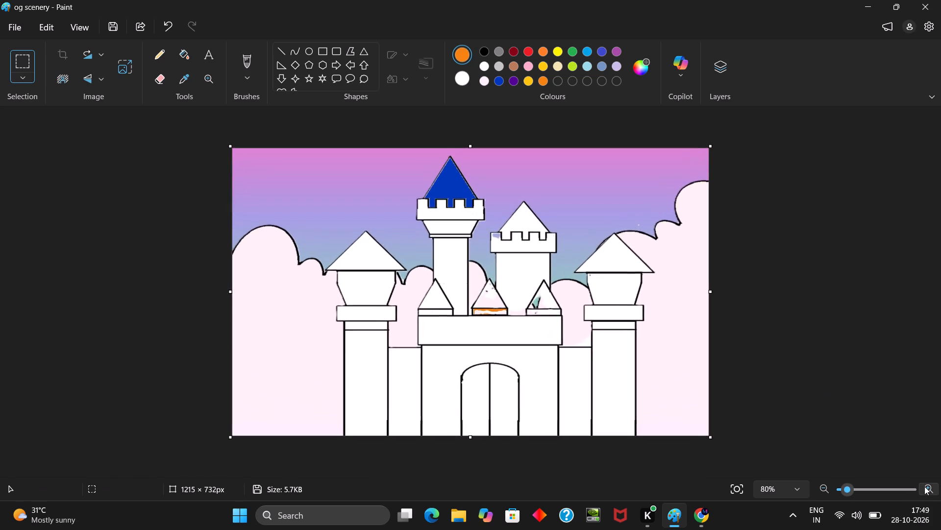
double_click(924, 486)
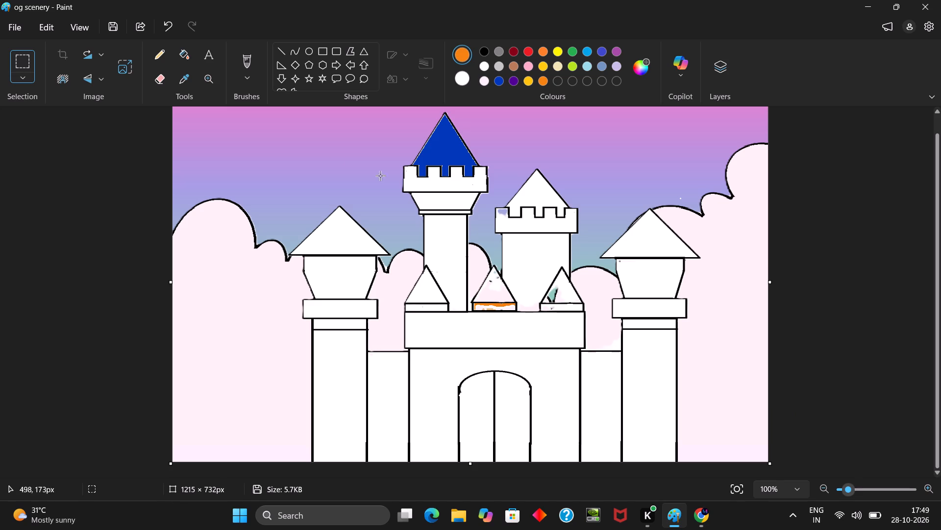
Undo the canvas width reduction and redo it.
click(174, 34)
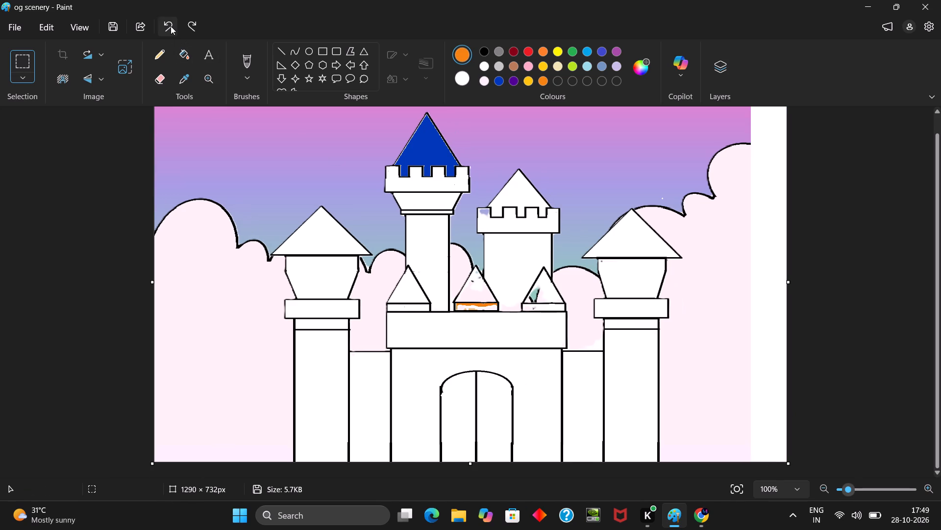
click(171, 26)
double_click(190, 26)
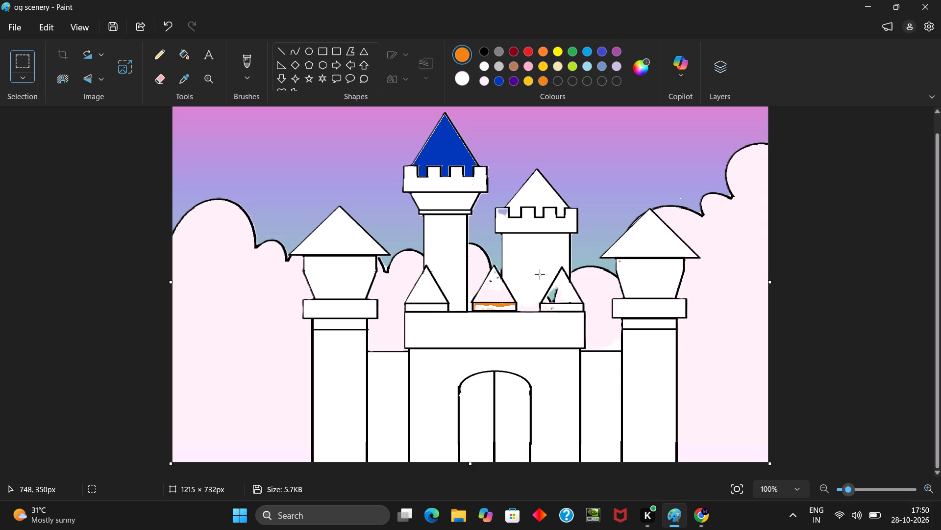
Fill the roofs of the two outer towers with the saved royal blue.
click(499, 80)
click(193, 56)
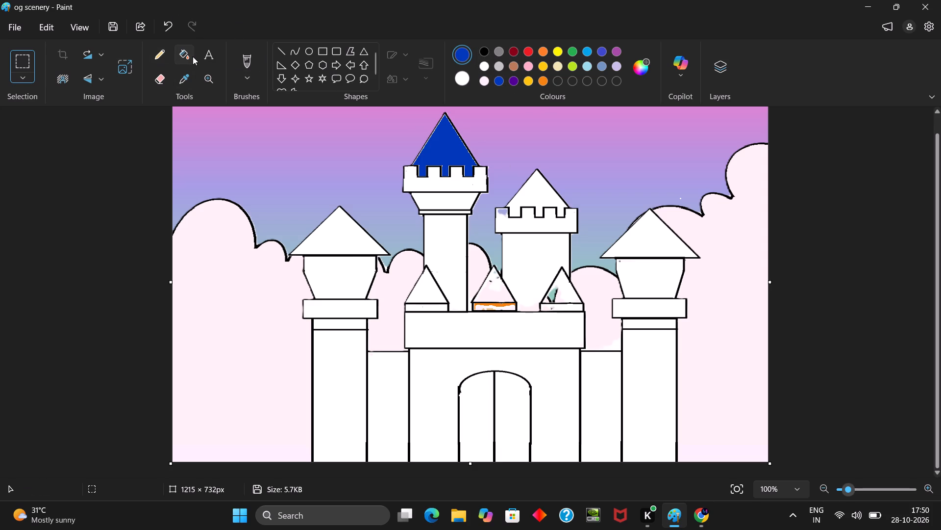
click(347, 246)
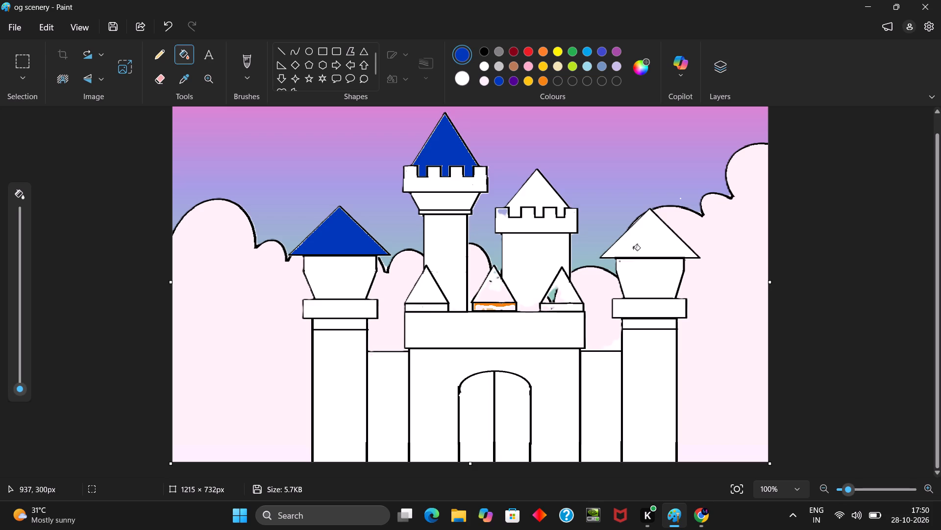
click(633, 249)
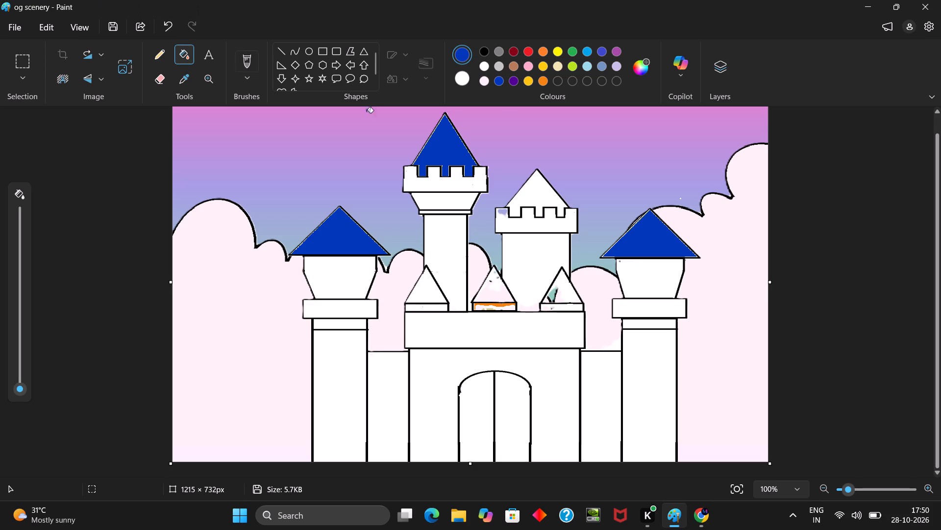
Fill the roof and battlement of the shorter tower behind the small cones with the saved deep purple.
click(512, 81)
click(544, 200)
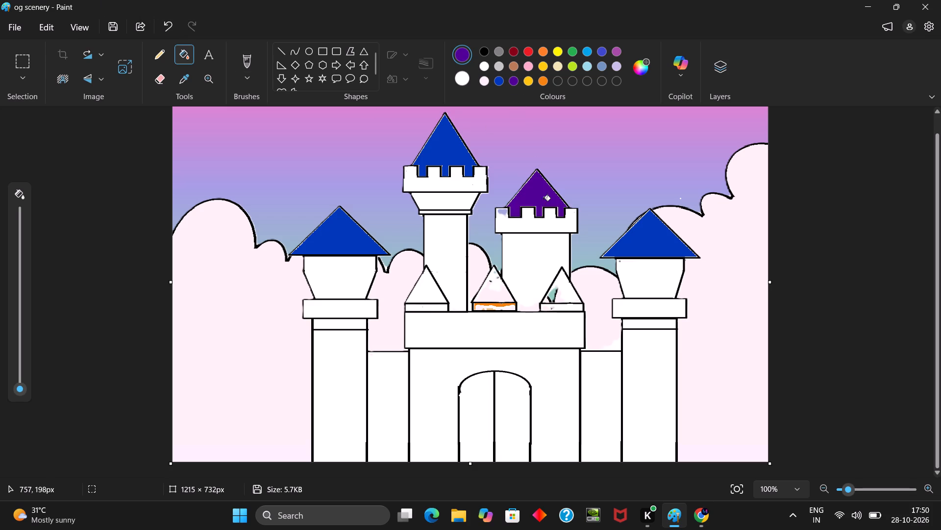
click(543, 225)
Fill the base bands of the leftmost and rightmost small cones with the saved bright orange.
click(539, 81)
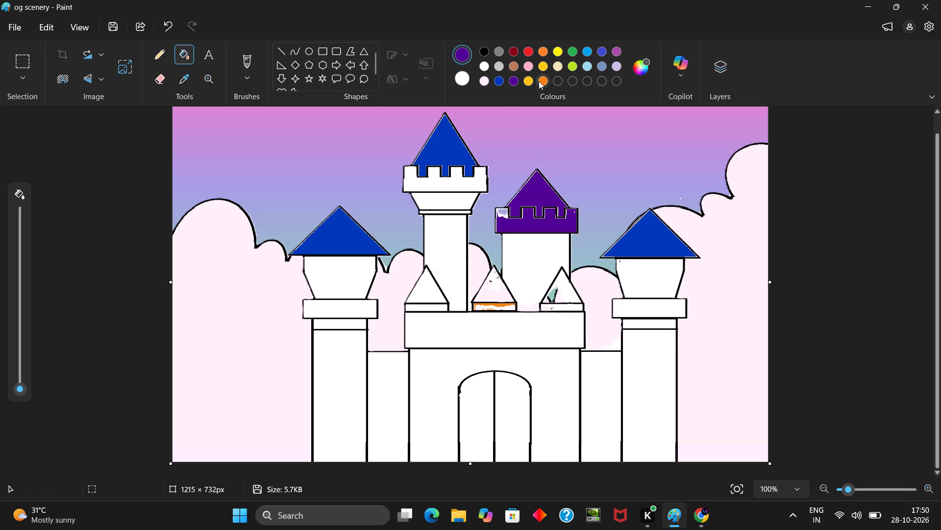
click(565, 309)
click(442, 309)
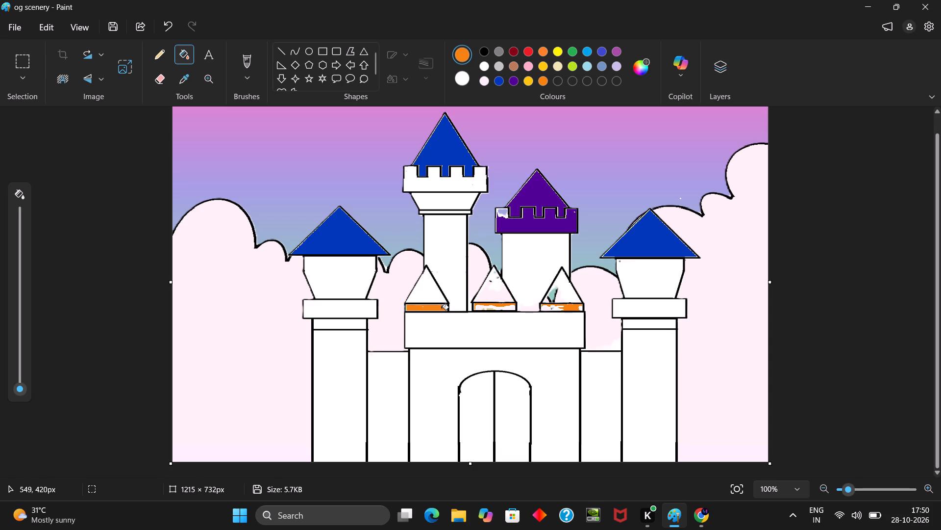
Fill the remaining uncoloured patches in the middle small cone's base band with bright orange.
click(500, 310)
triple_click(509, 309)
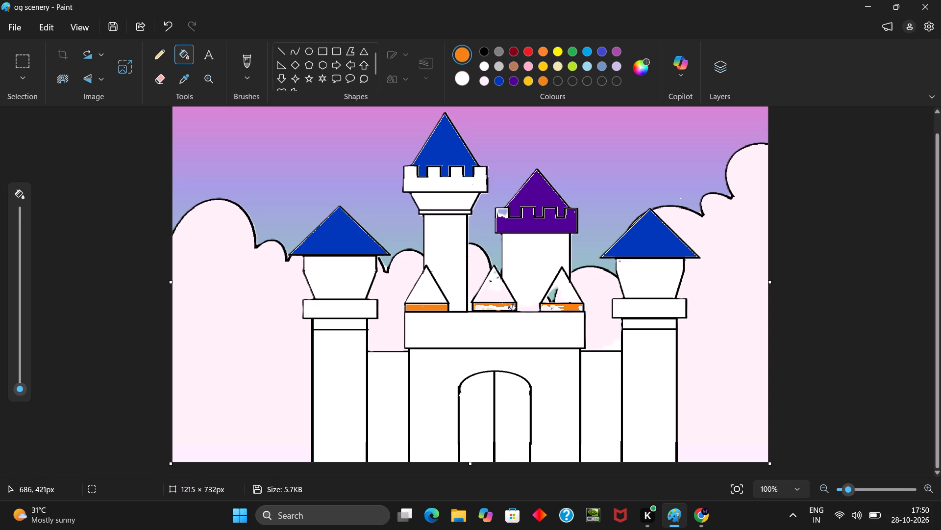
click(509, 307)
click(509, 306)
double_click(509, 306)
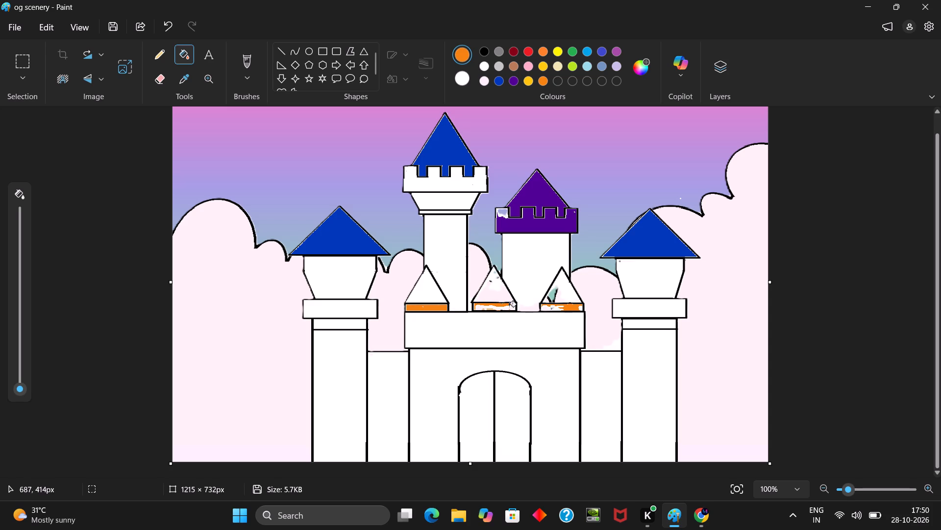
double_click(513, 309)
double_click(506, 309)
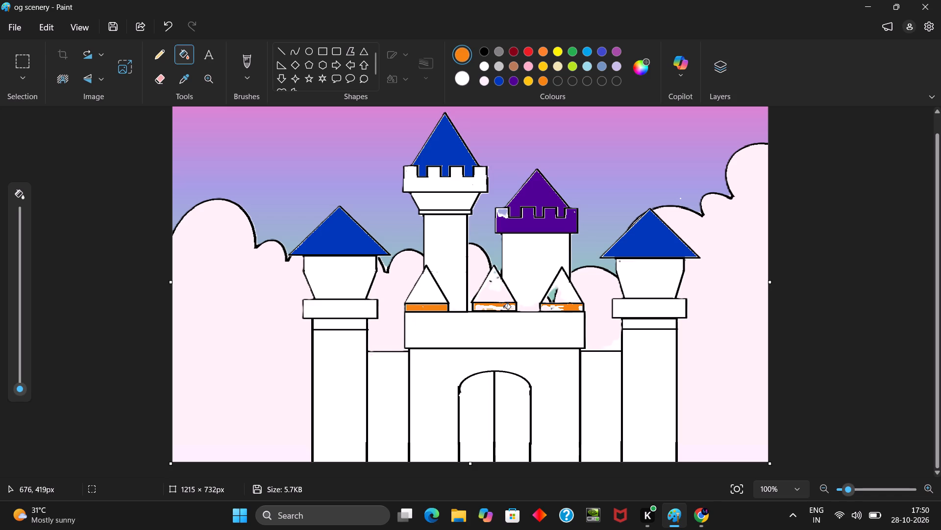
click(497, 308)
click(494, 308)
click(490, 307)
click(487, 307)
click(483, 308)
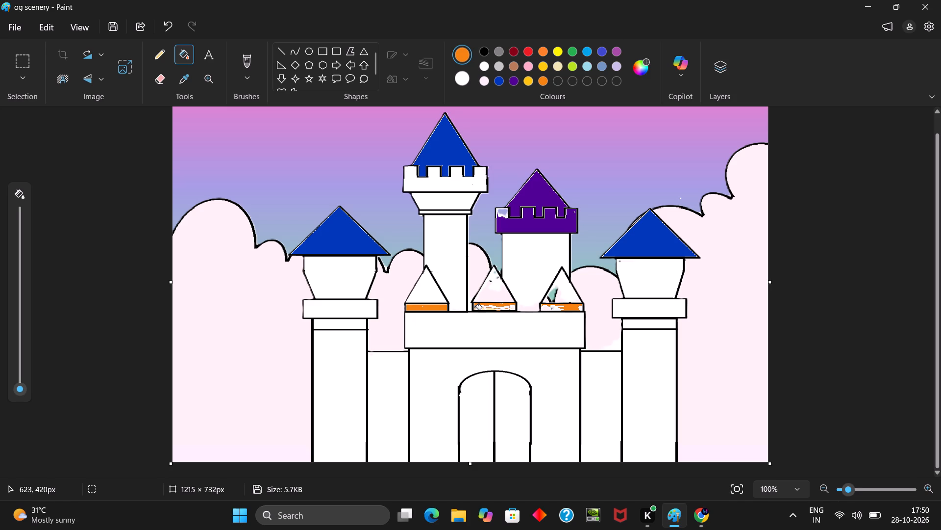
click(475, 309)
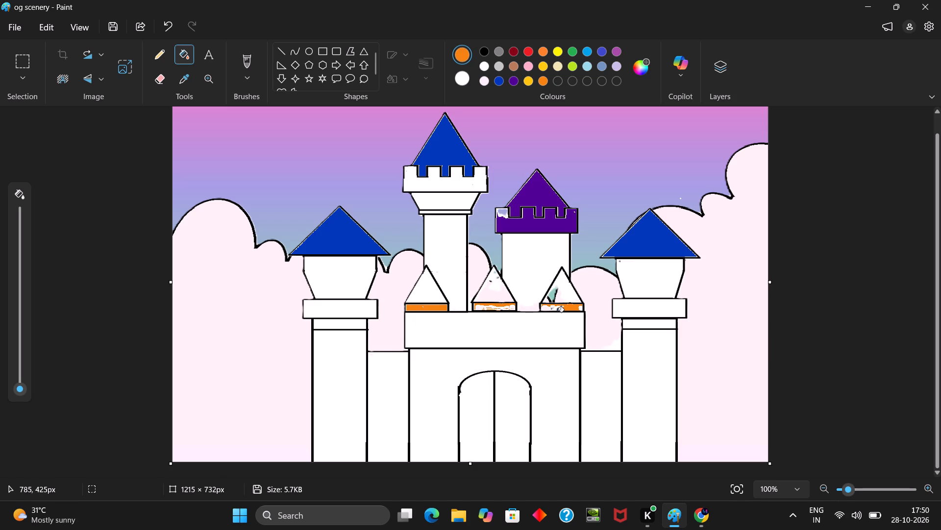
Fill the leftover white patches in the rightmost small cone's base band with bright orange.
click(557, 311)
click(551, 310)
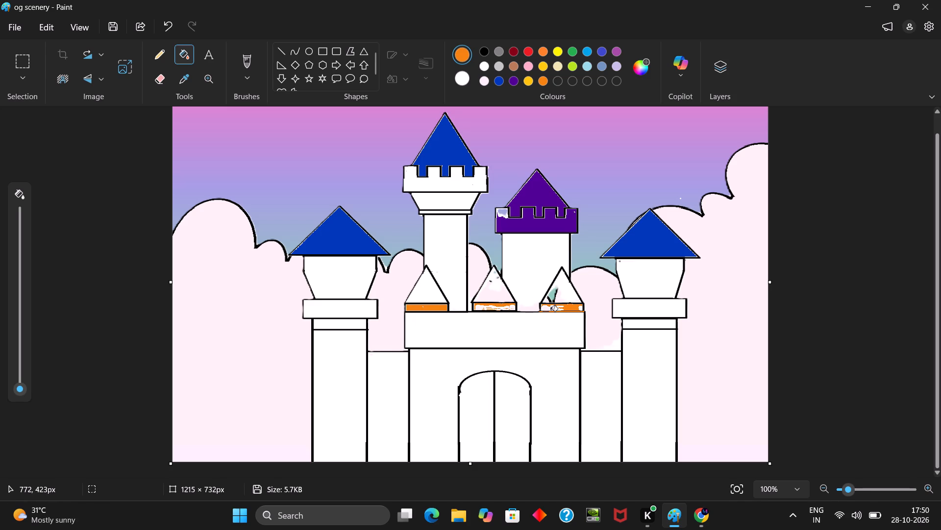
click(547, 309)
double_click(554, 310)
Fill the three small cones above the central wall with the saved golden yellow.
click(528, 83)
click(429, 294)
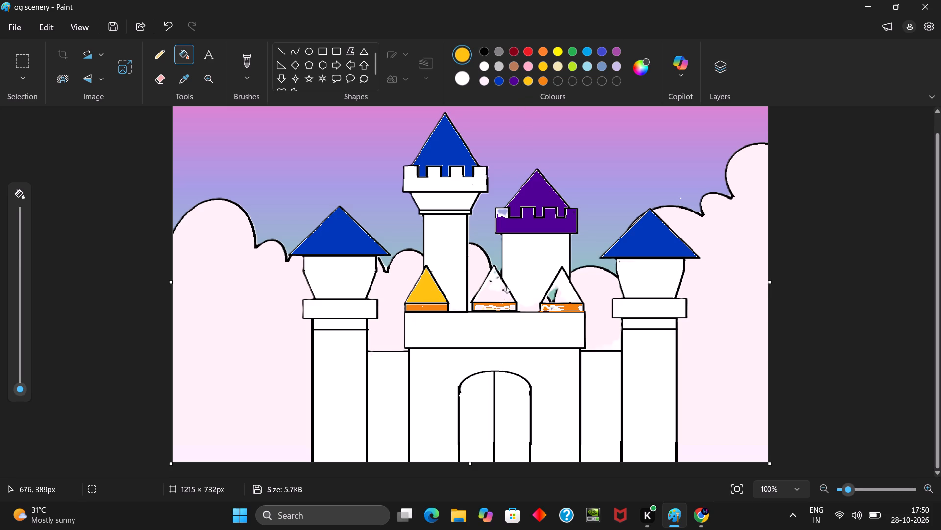
click(503, 292)
click(498, 287)
click(493, 281)
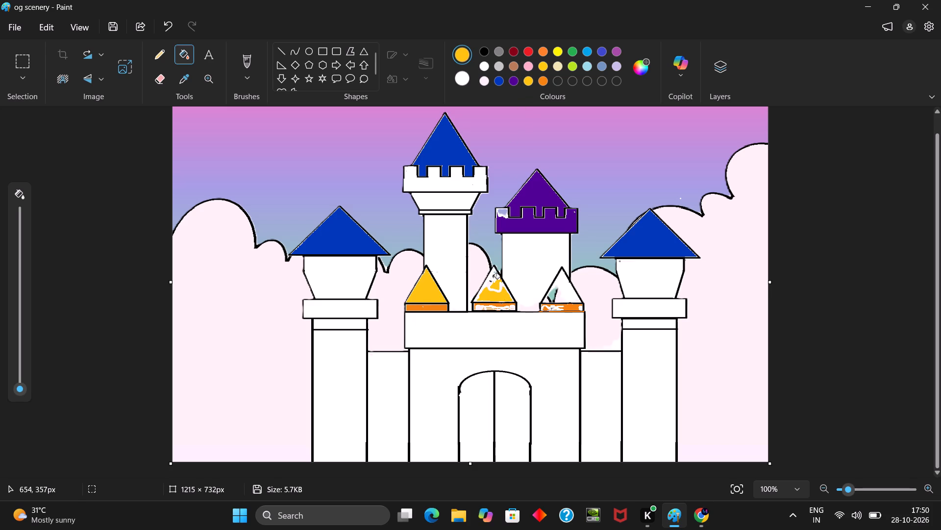
click(493, 278)
click(567, 293)
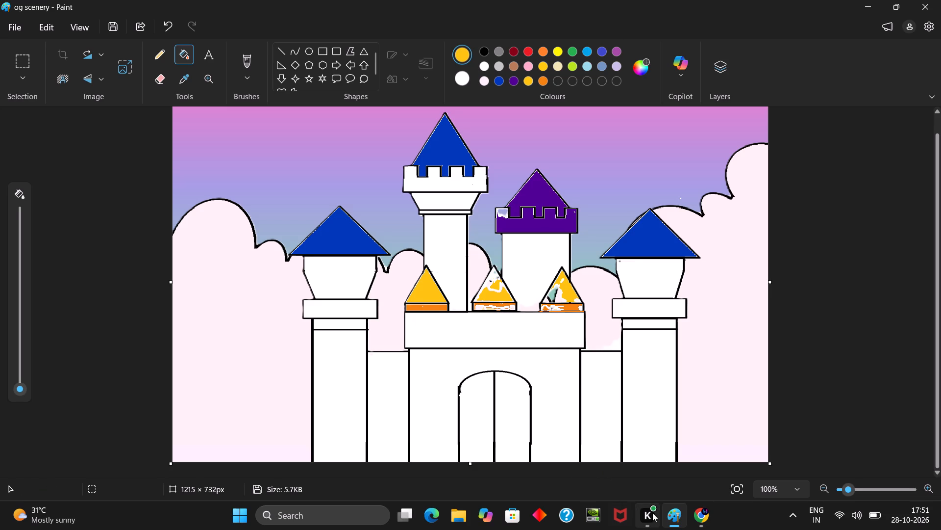